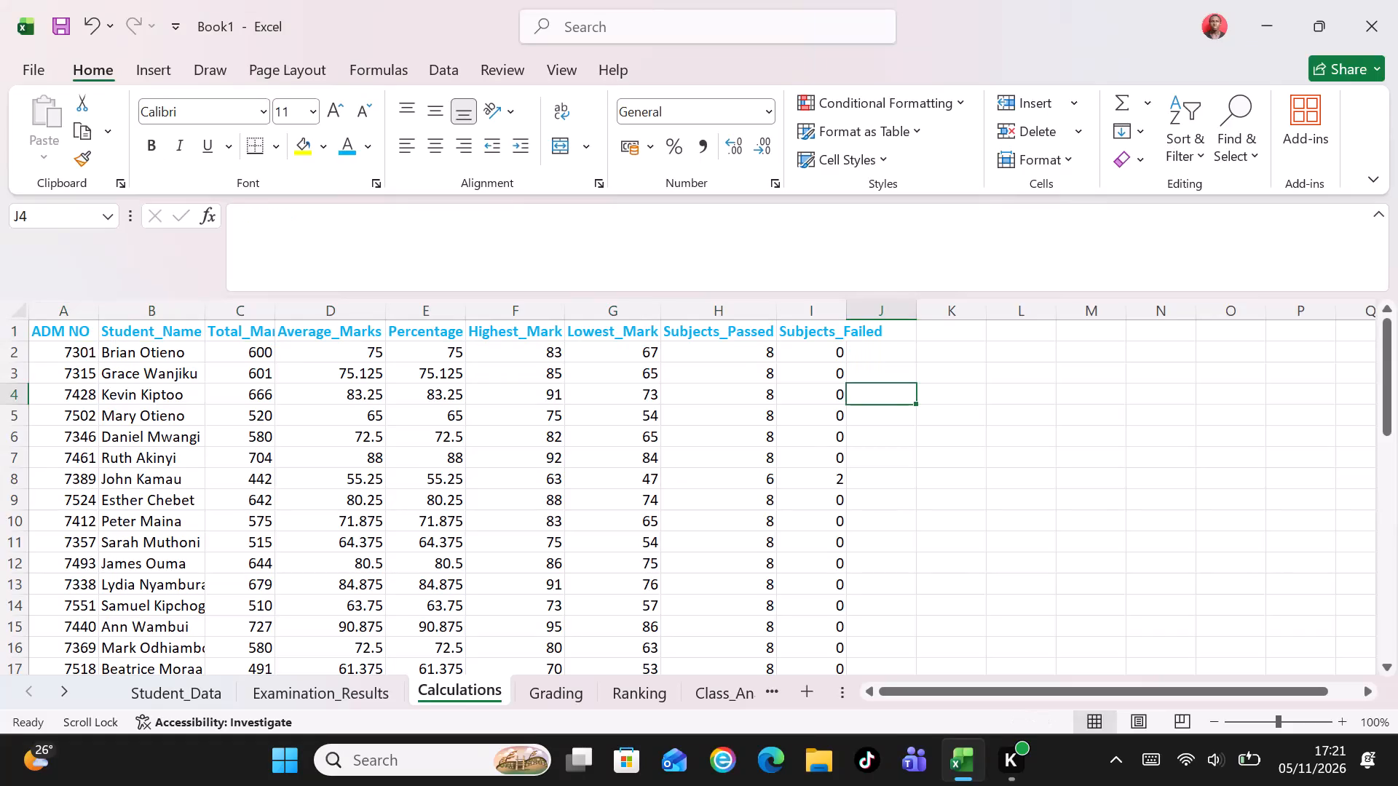
On the Grading sheet, enter the headers "Minimum Average" in A1 and "Grade" in B1.
click(580, 694)
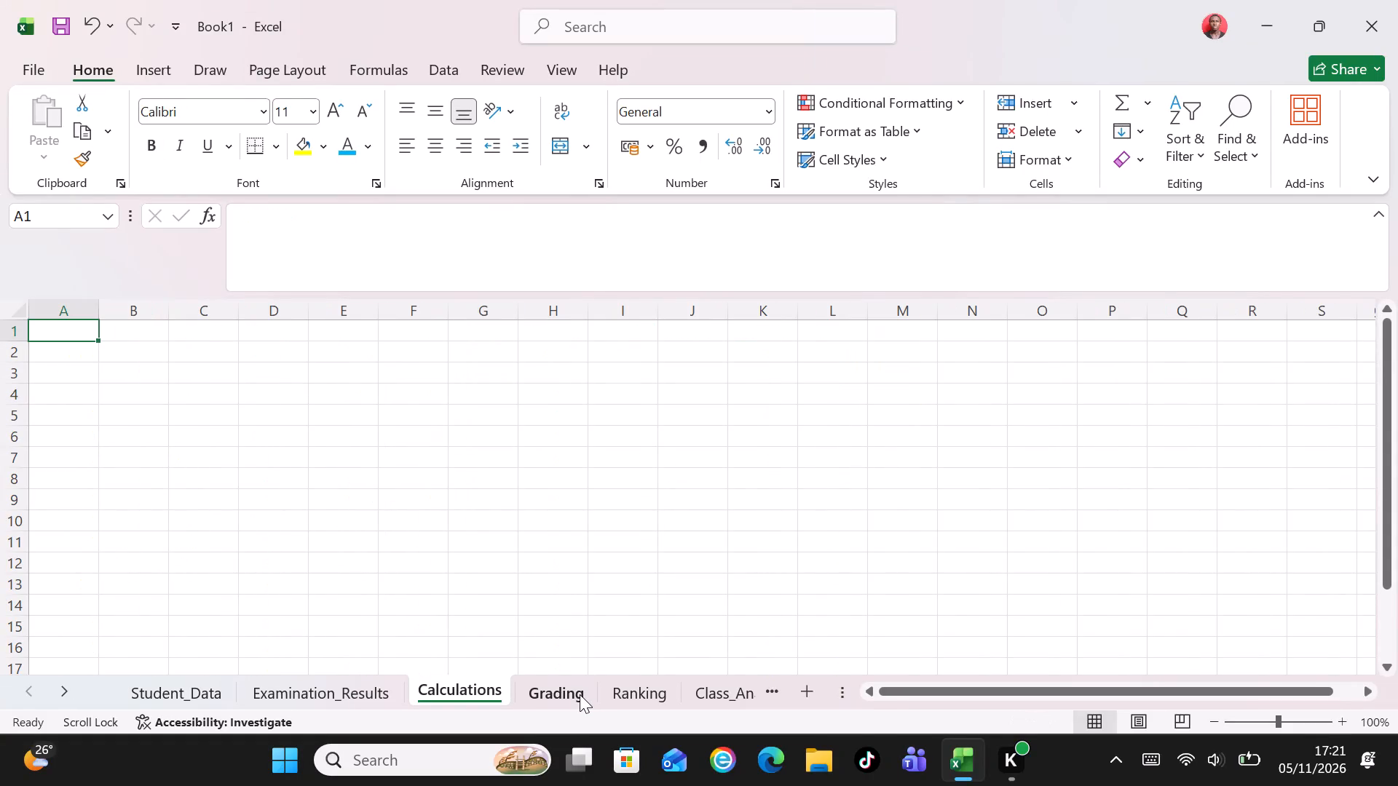
click(60, 331)
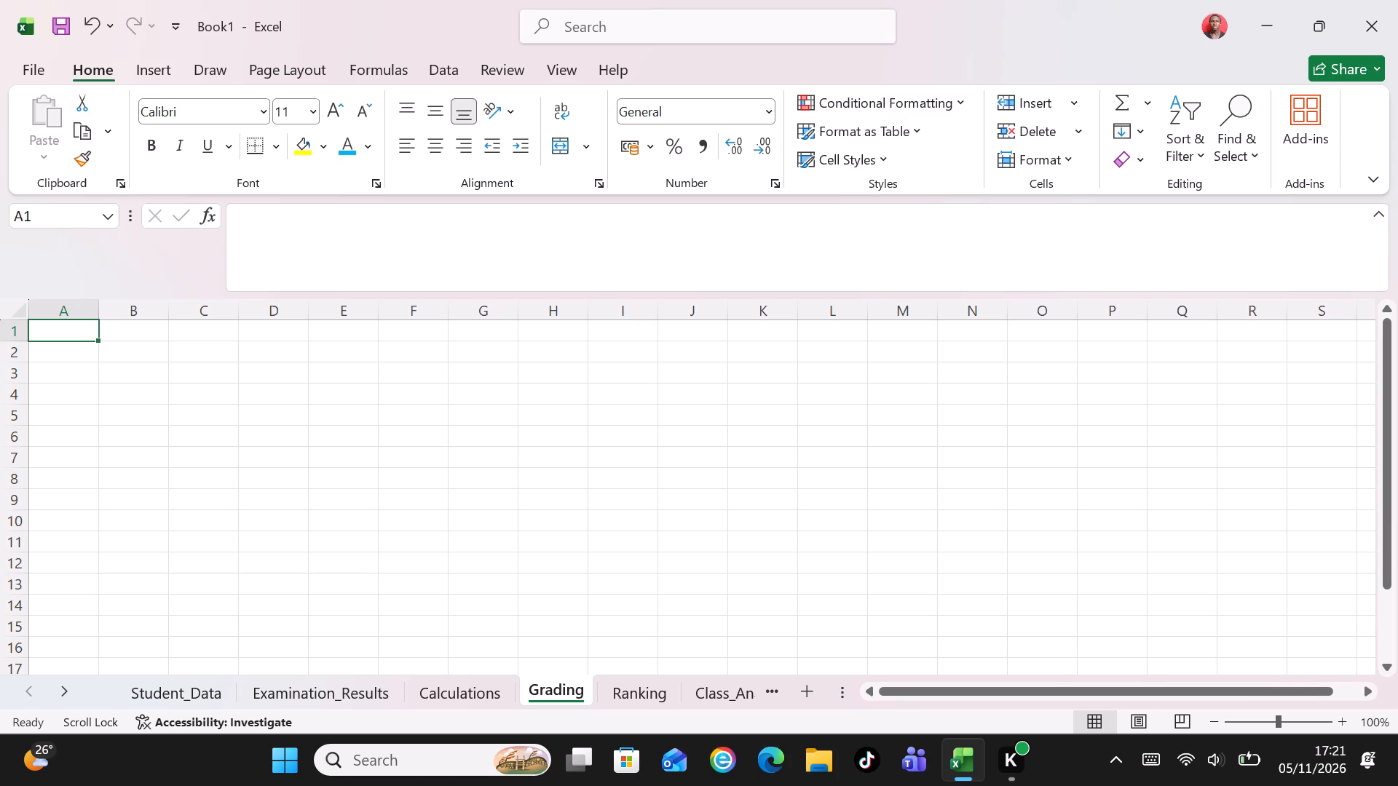
text(mI)
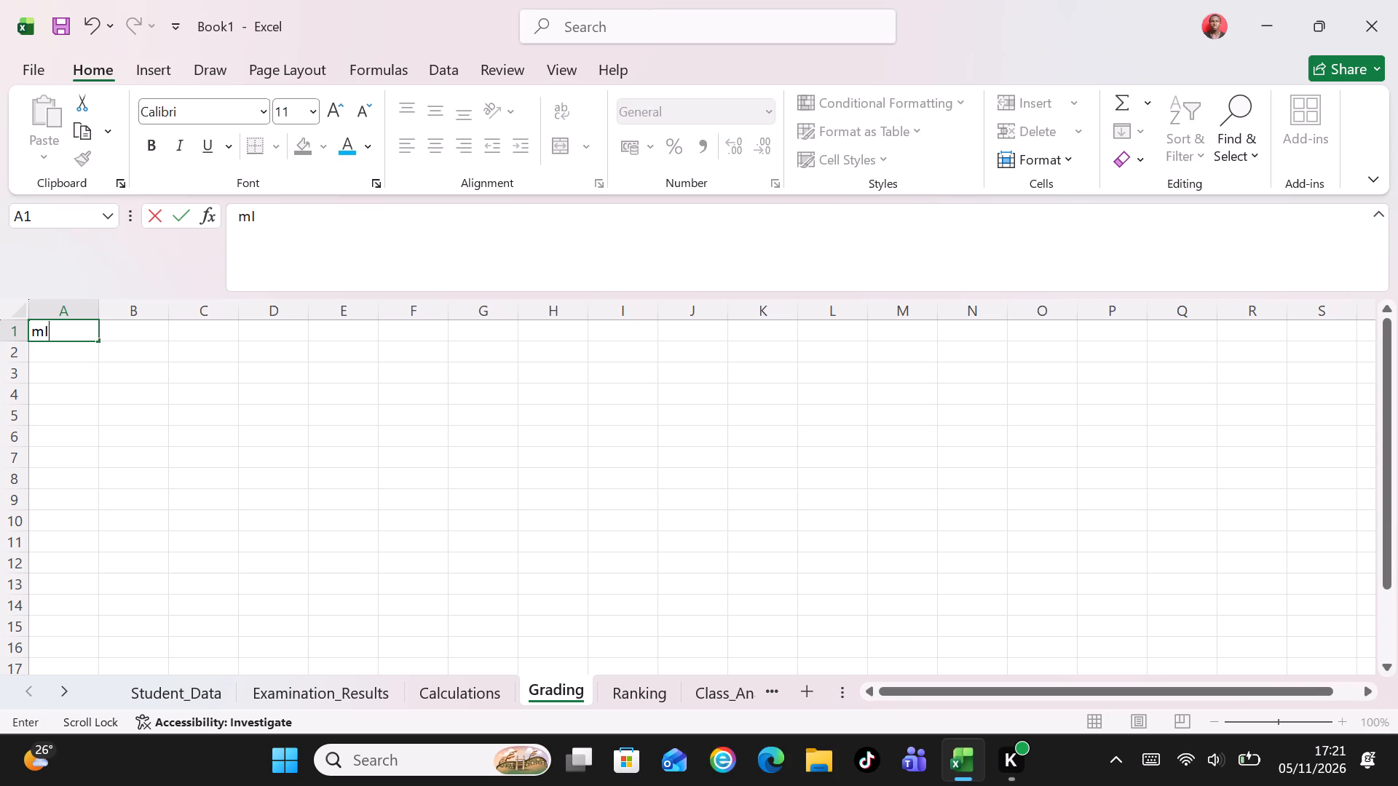
key(BackSpace)
key(BackSpace)
key(m)
text(inimum)
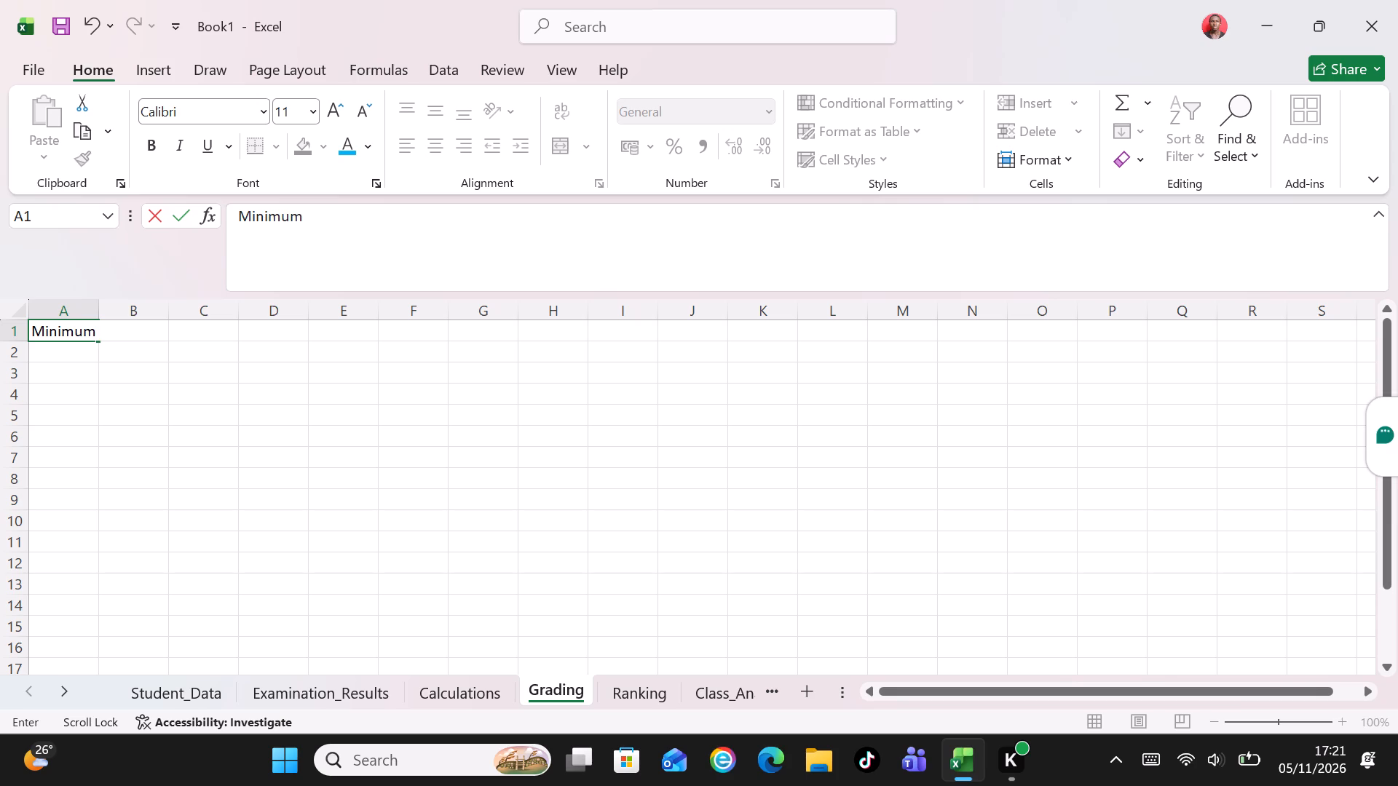
key(space)
key(shift+a)
text(verage)
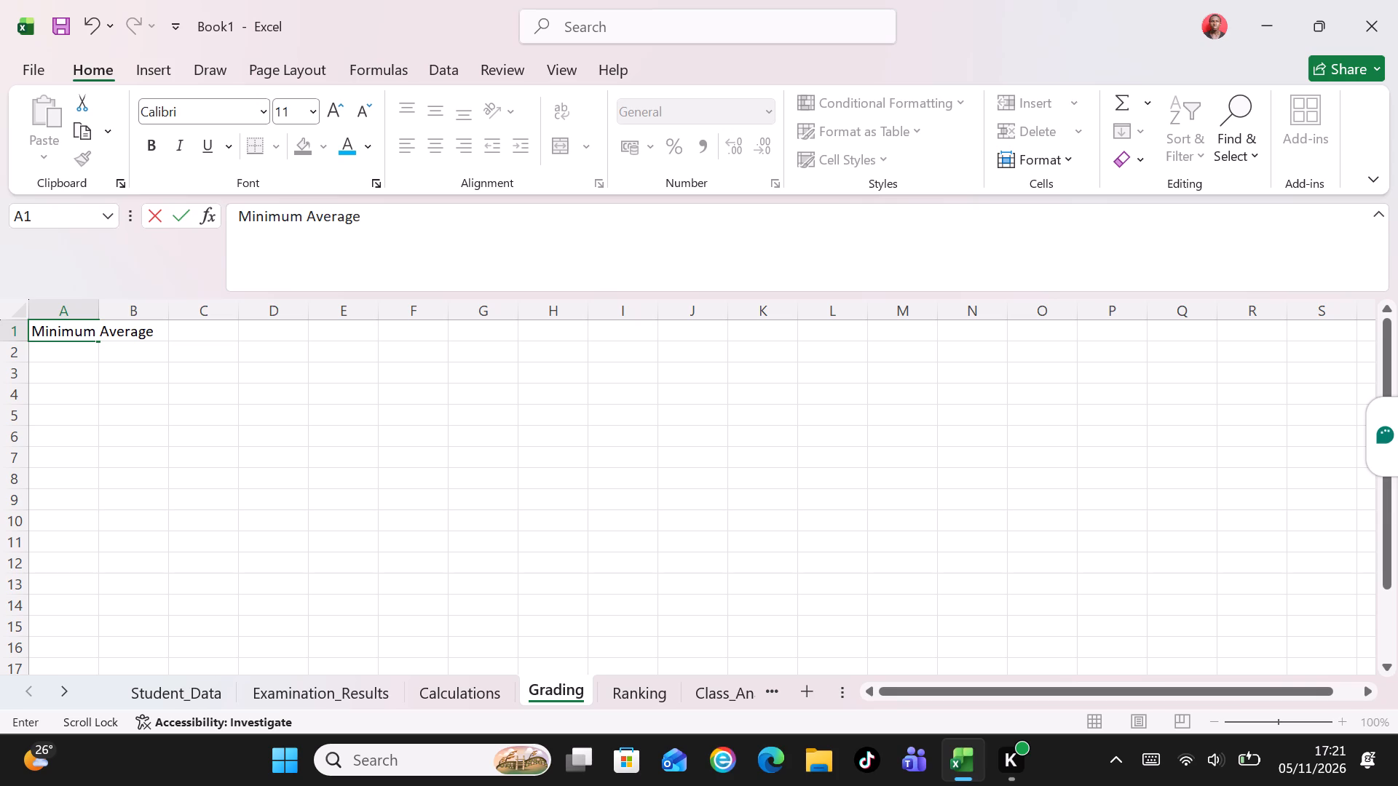
key(Tab)
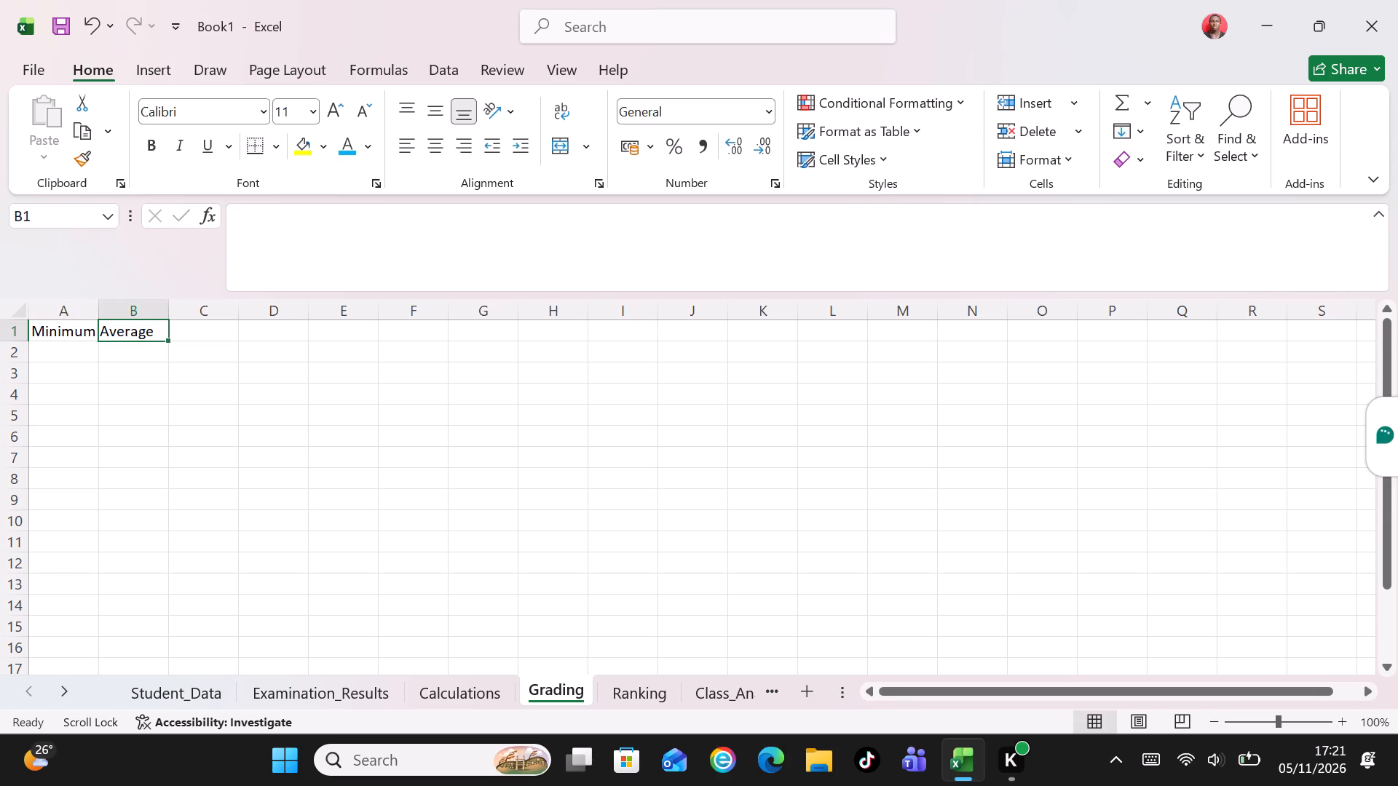
text(Grade)
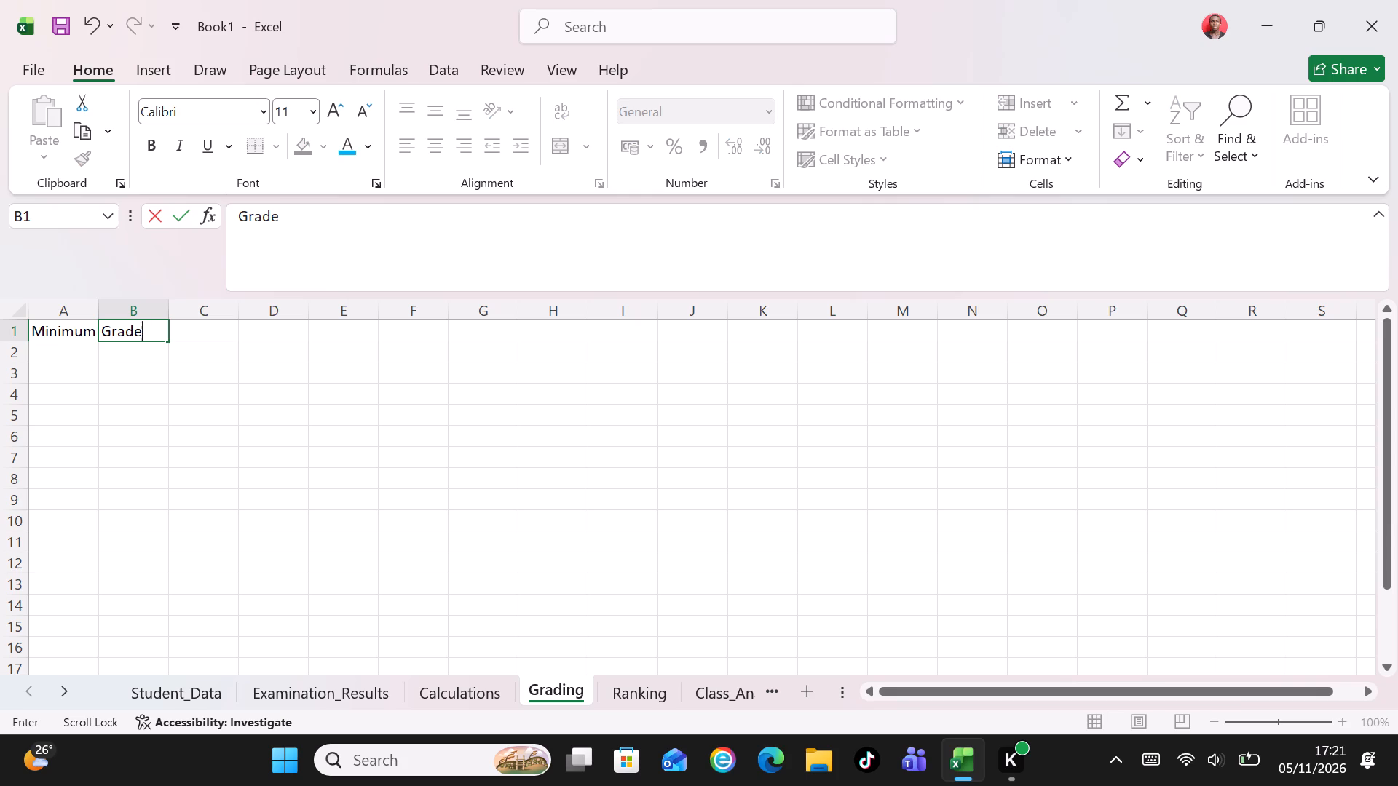
key(Return)
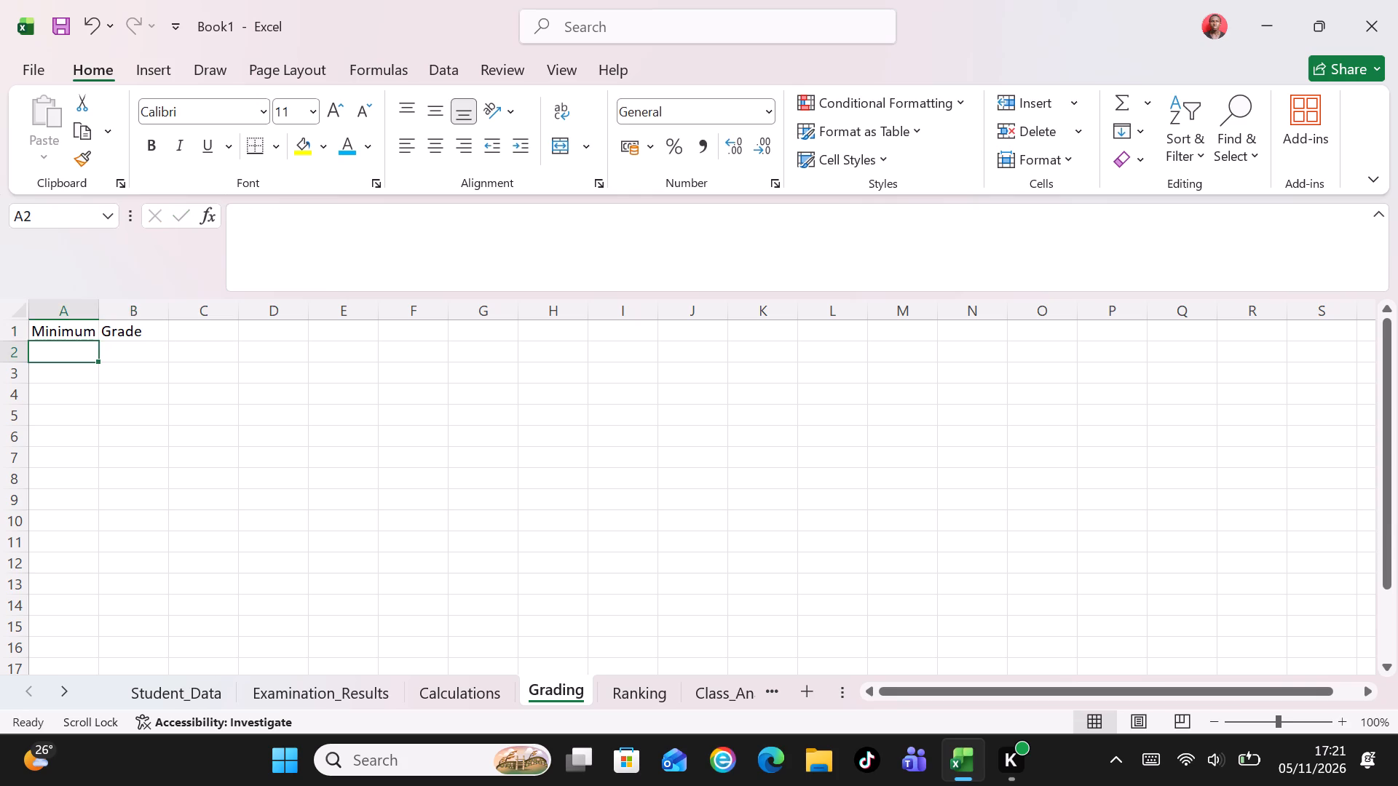
Fill A2 to A7 of the Minimum Average column with 0, 30, 35, 40, 45 and 50.
key(0)
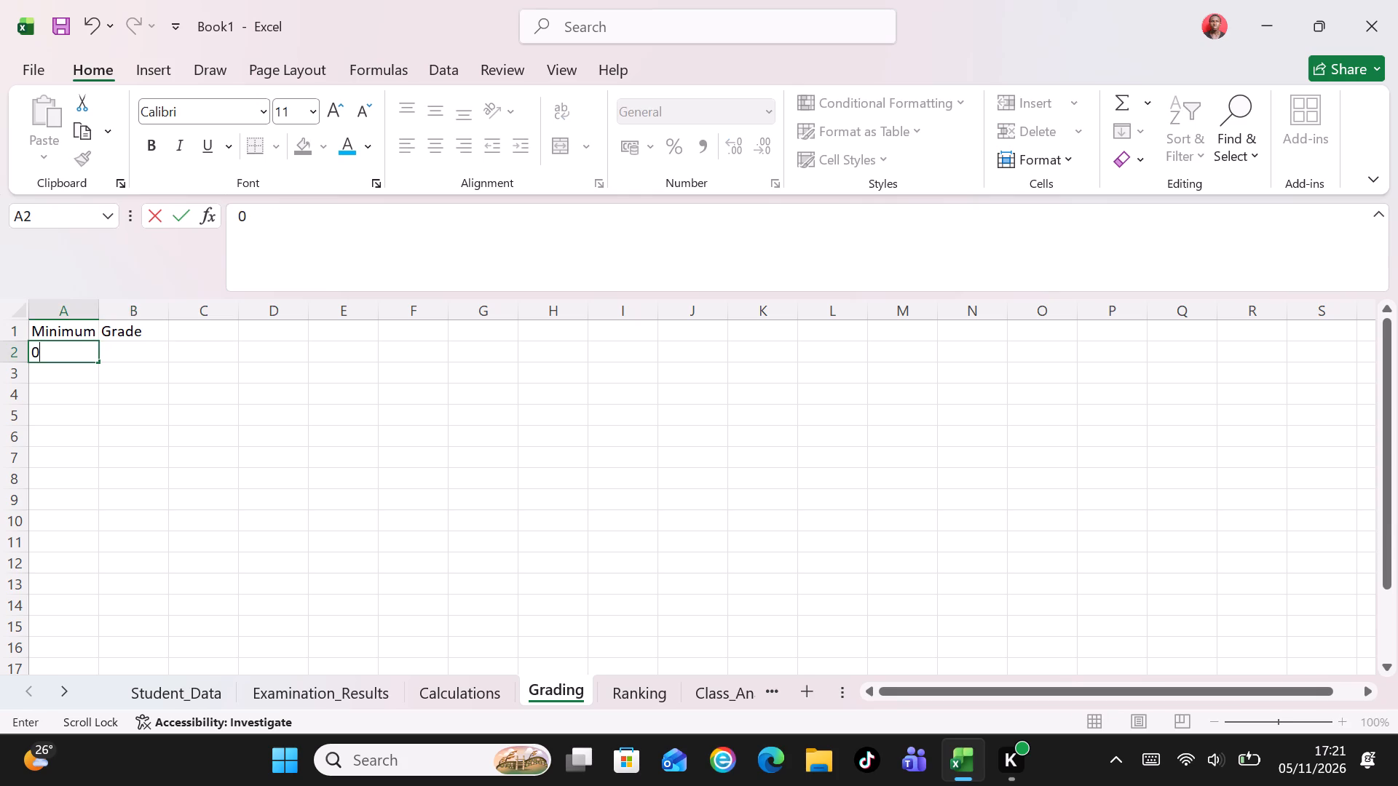
key(Return)
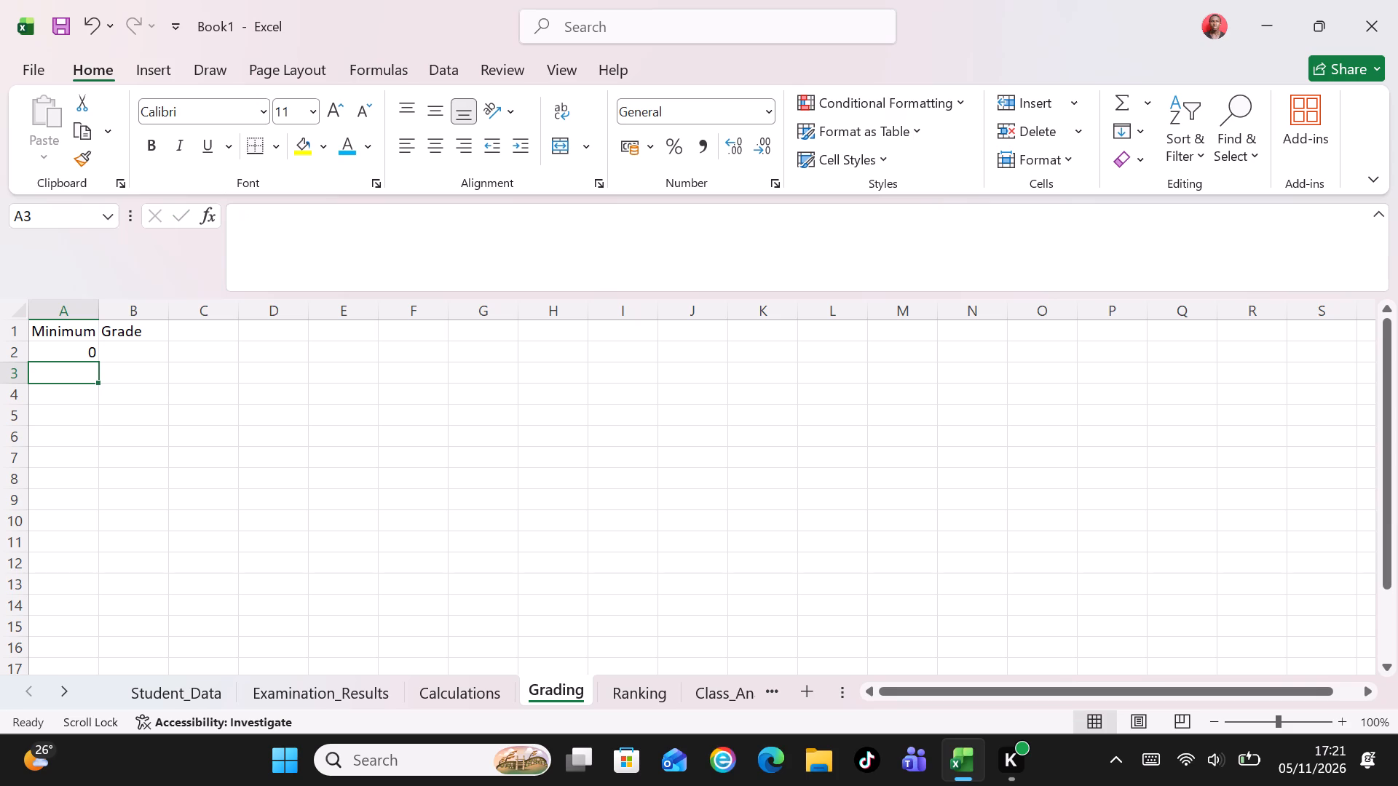
text(30)
key(Return)
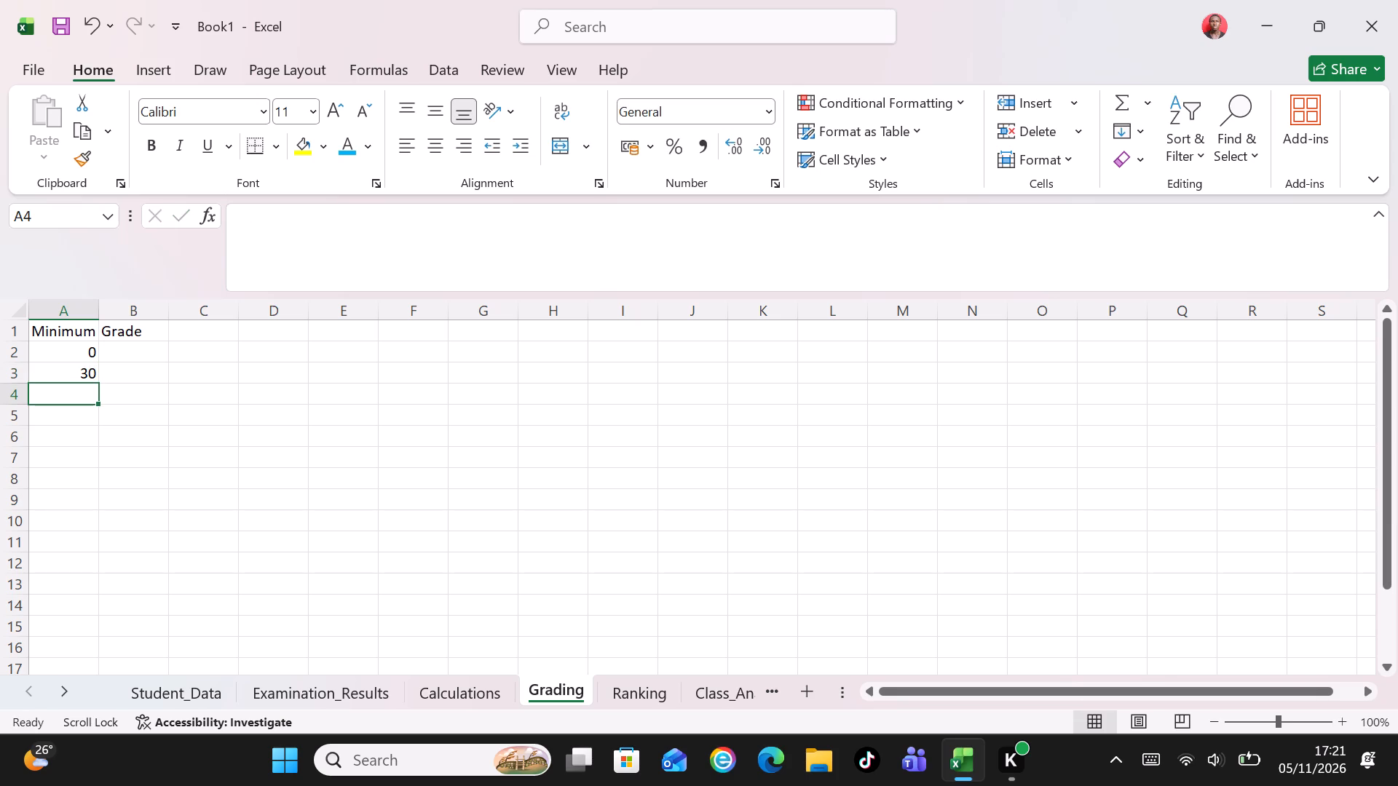
text(35)
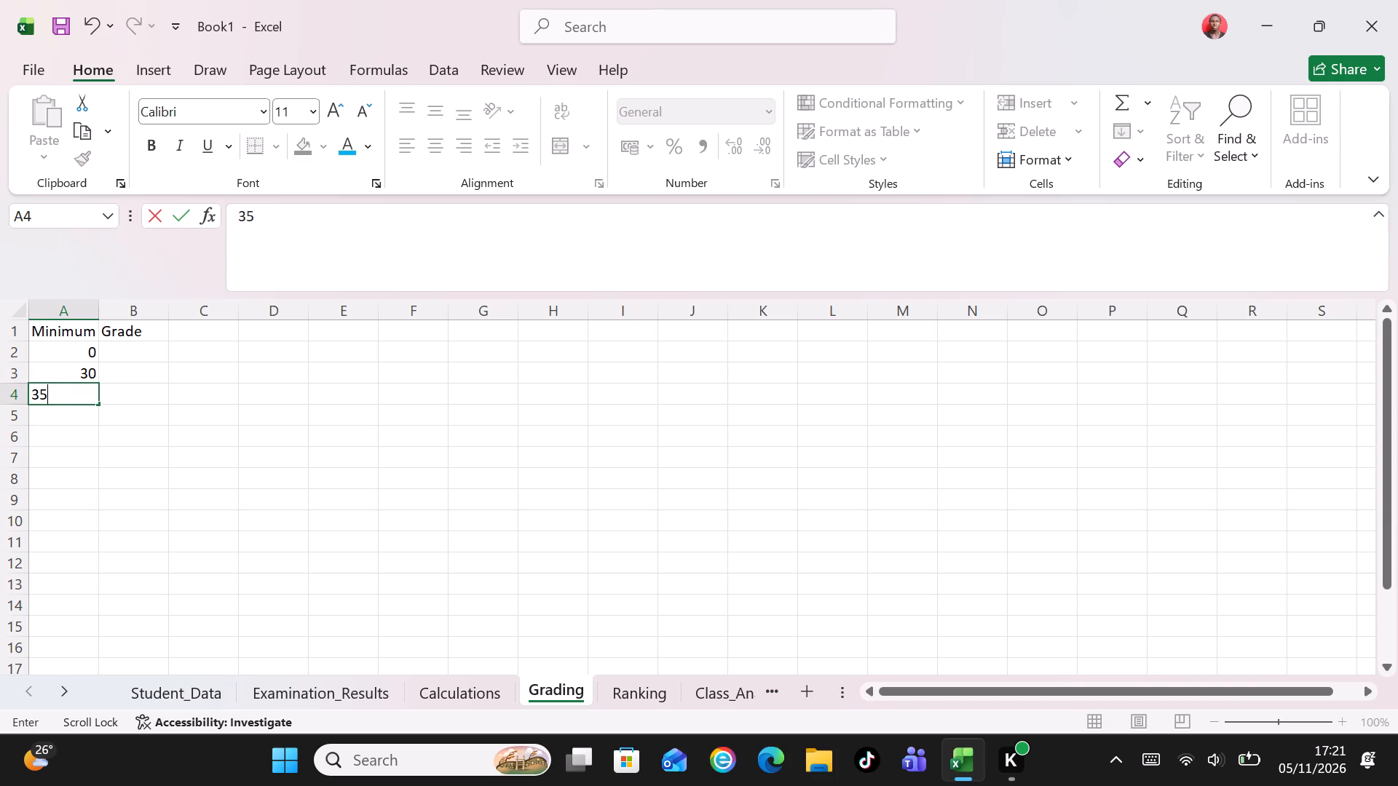
key(Return)
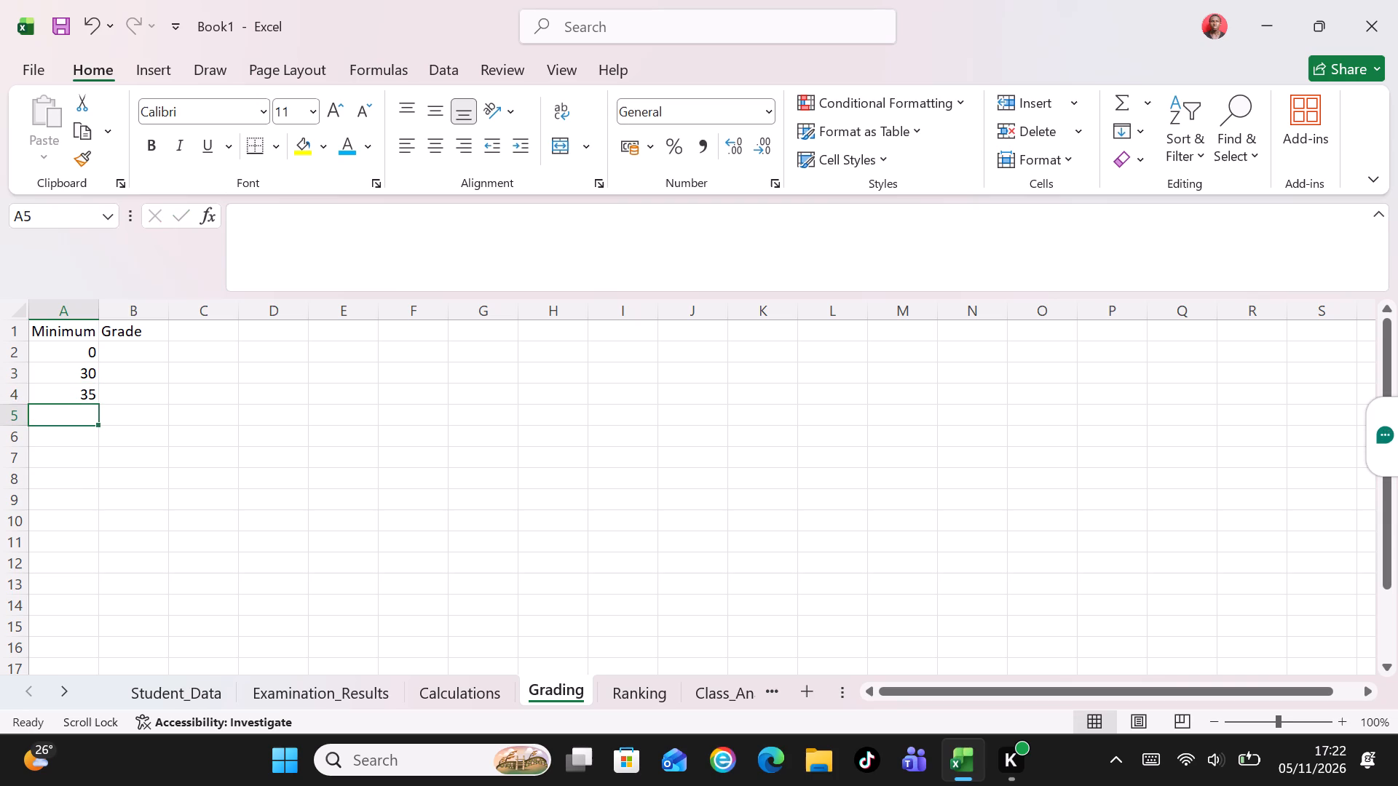
text(40)
key(Return)
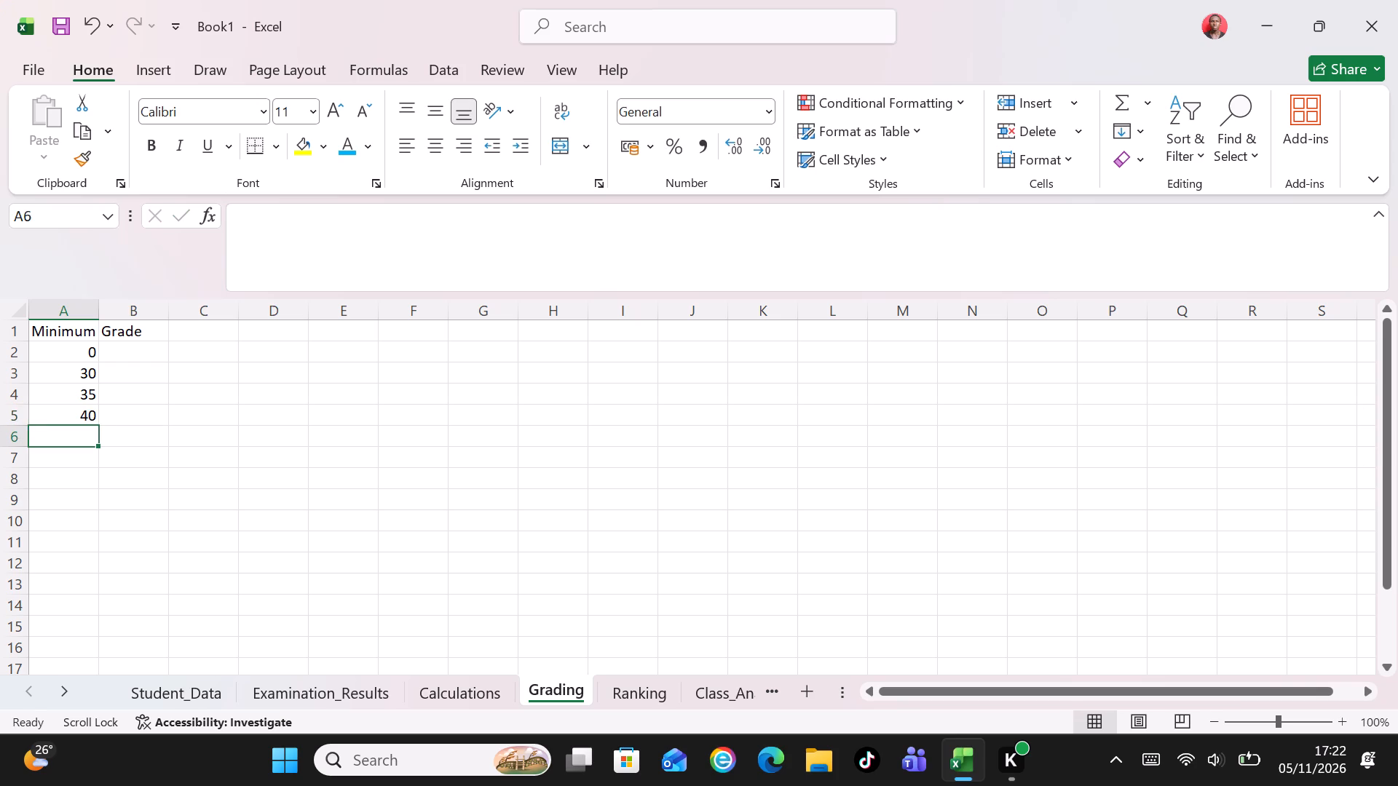
text(45)
key(Return)
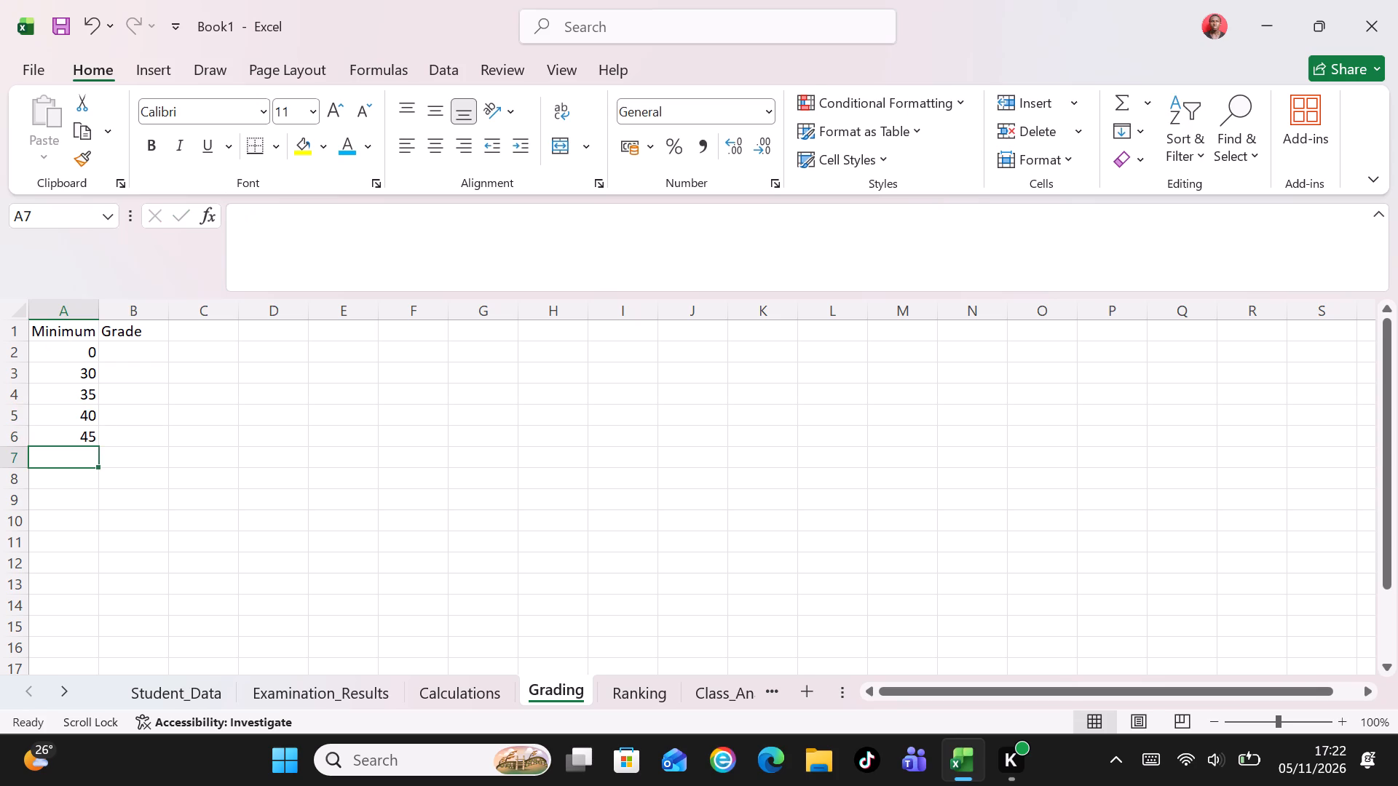
key(5)
key(0)
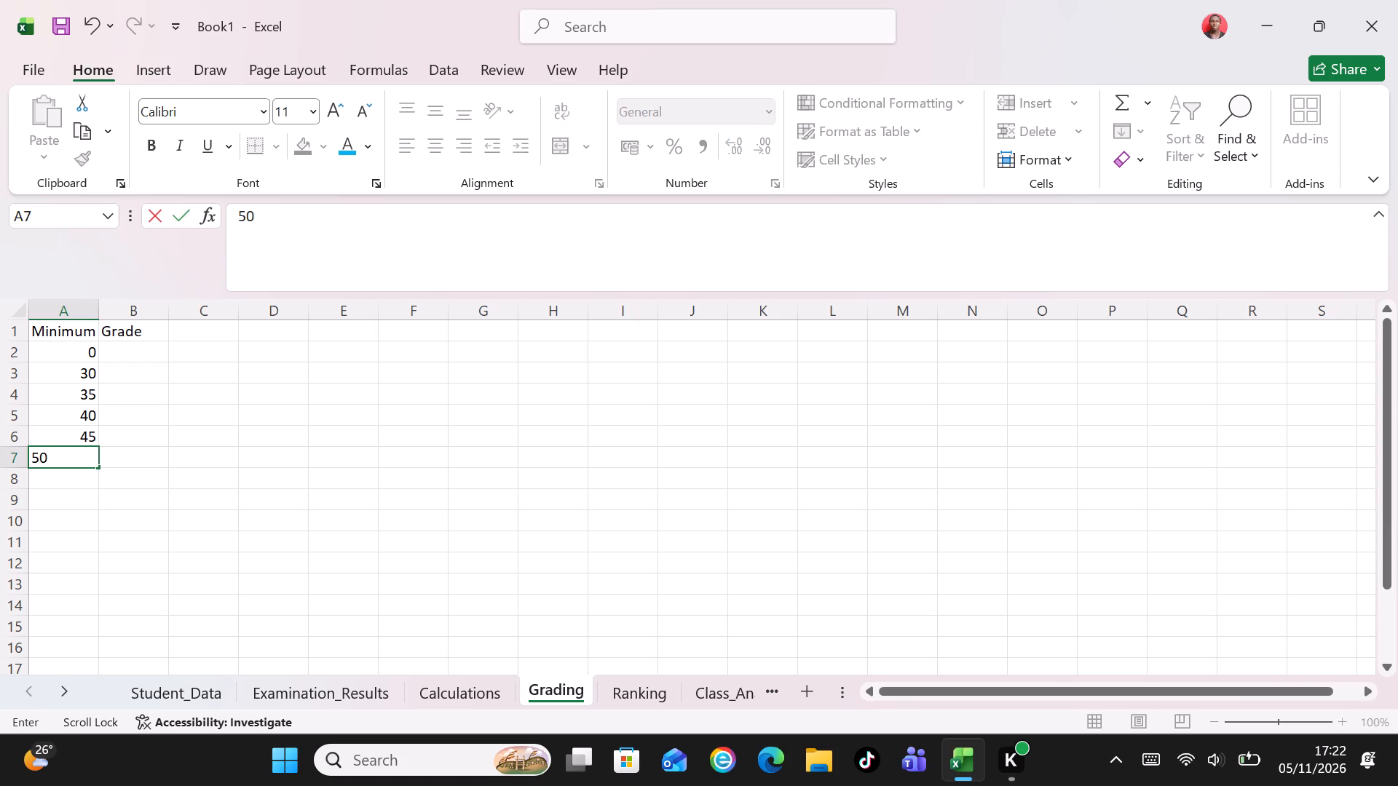
key(Return)
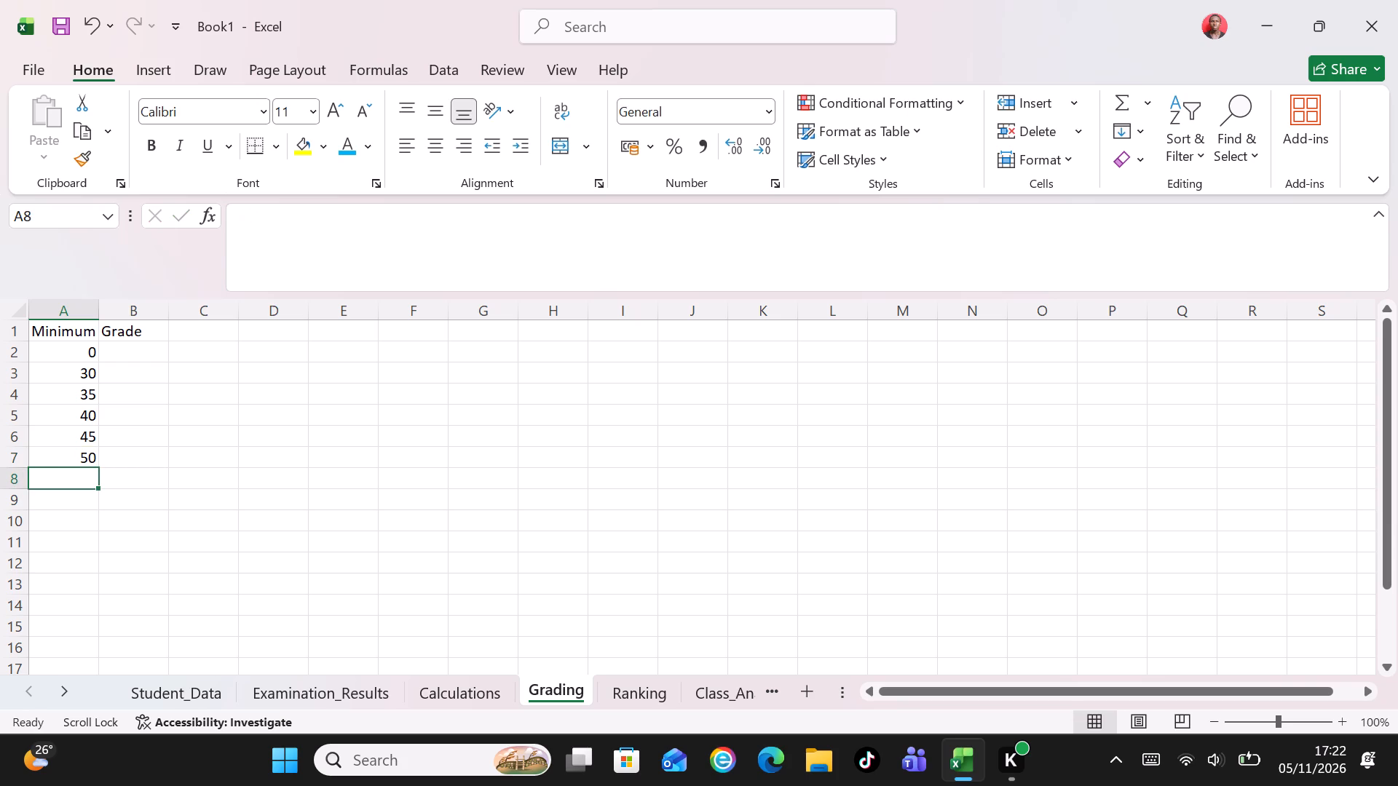
Continue the Minimum Average column in A8 to A13 with 55, 60, 65, 70, 75 and 80.
text(55)
key(Return)
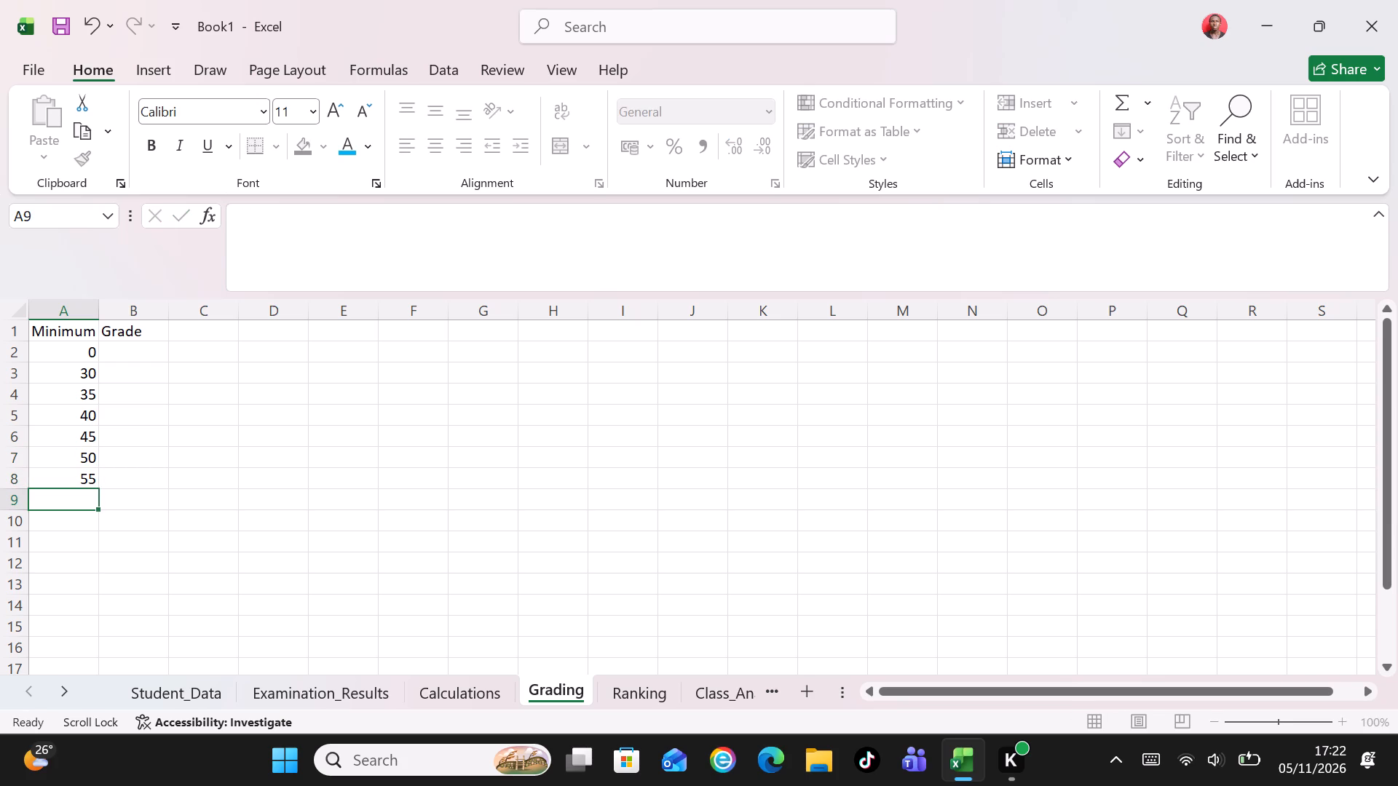
text(60)
key(Return)
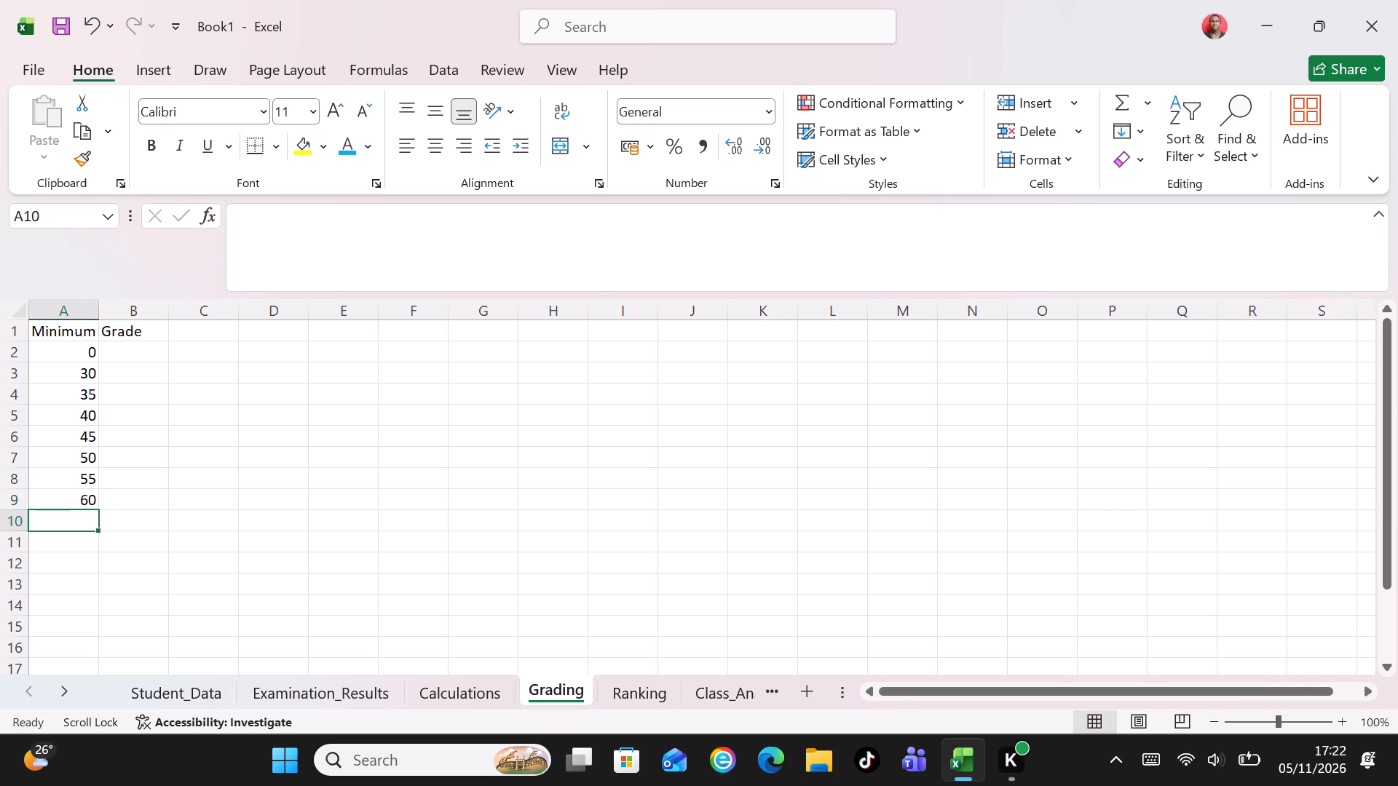
text(65)
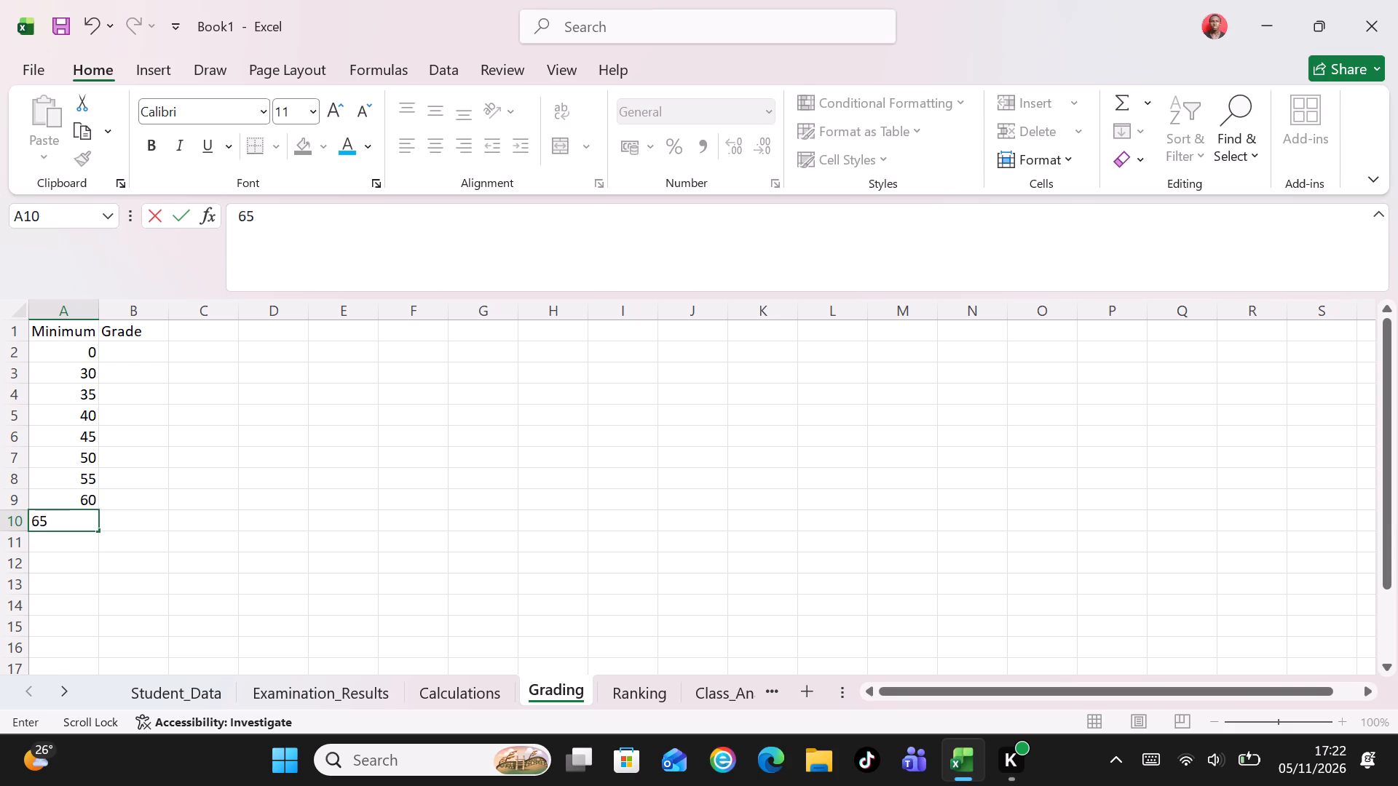
key(Return)
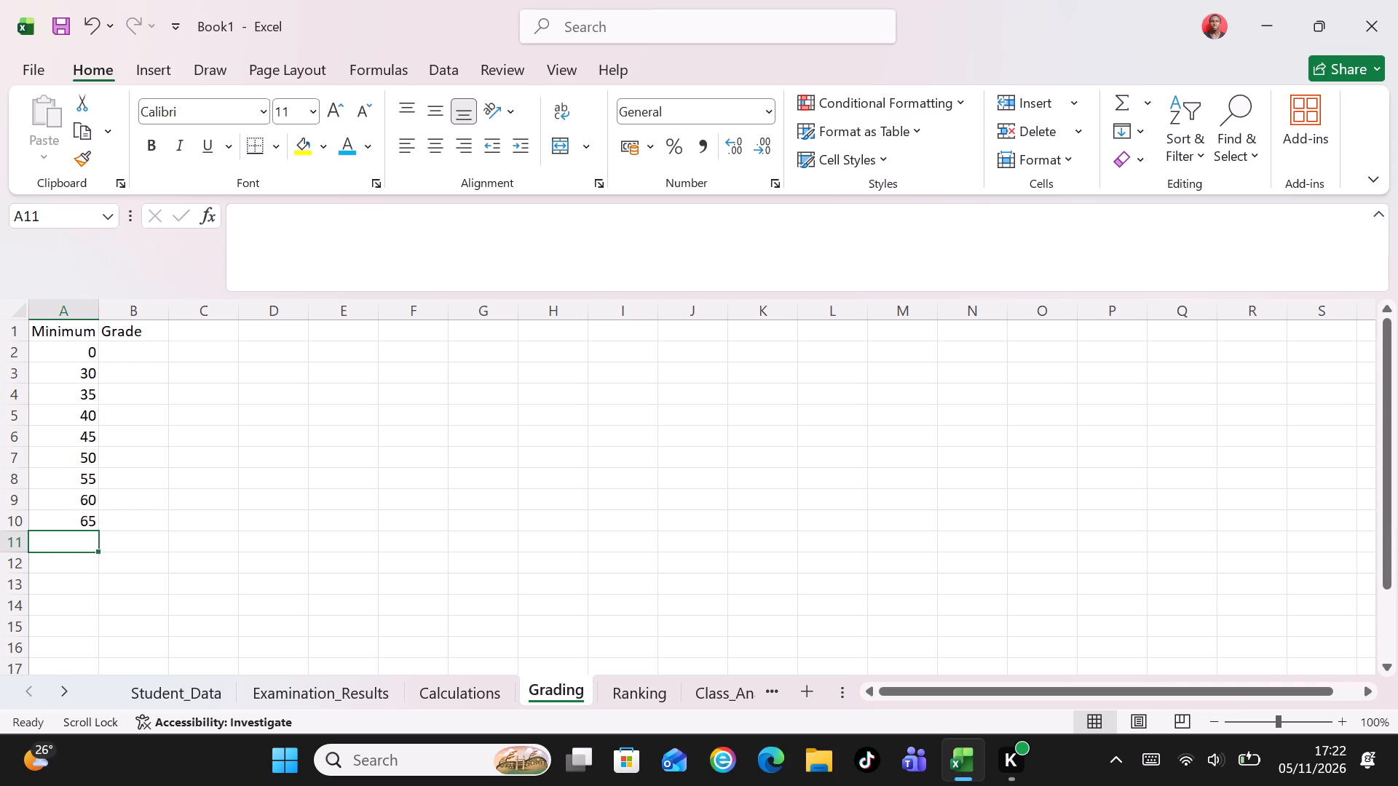
text(70)
key(Return)
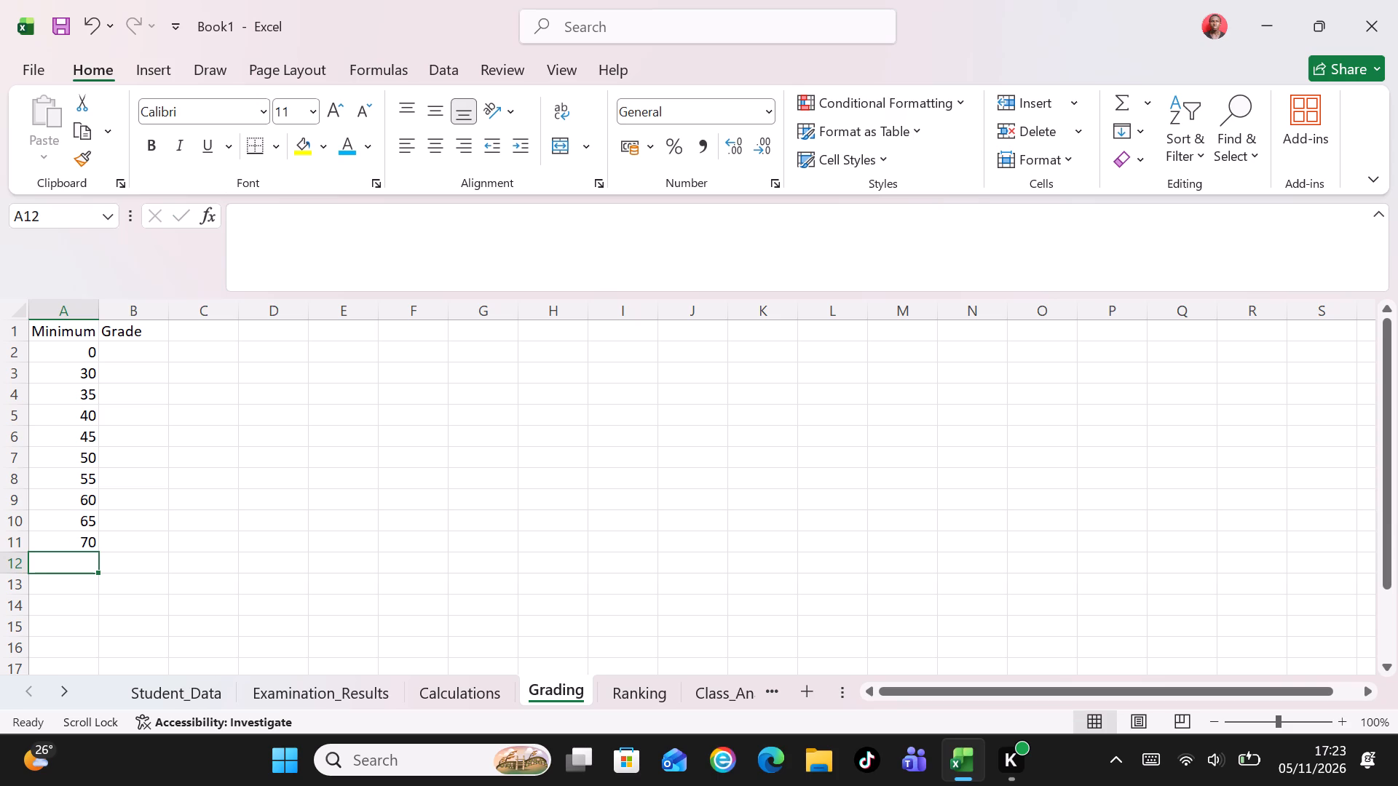
text(75)
key(Return)
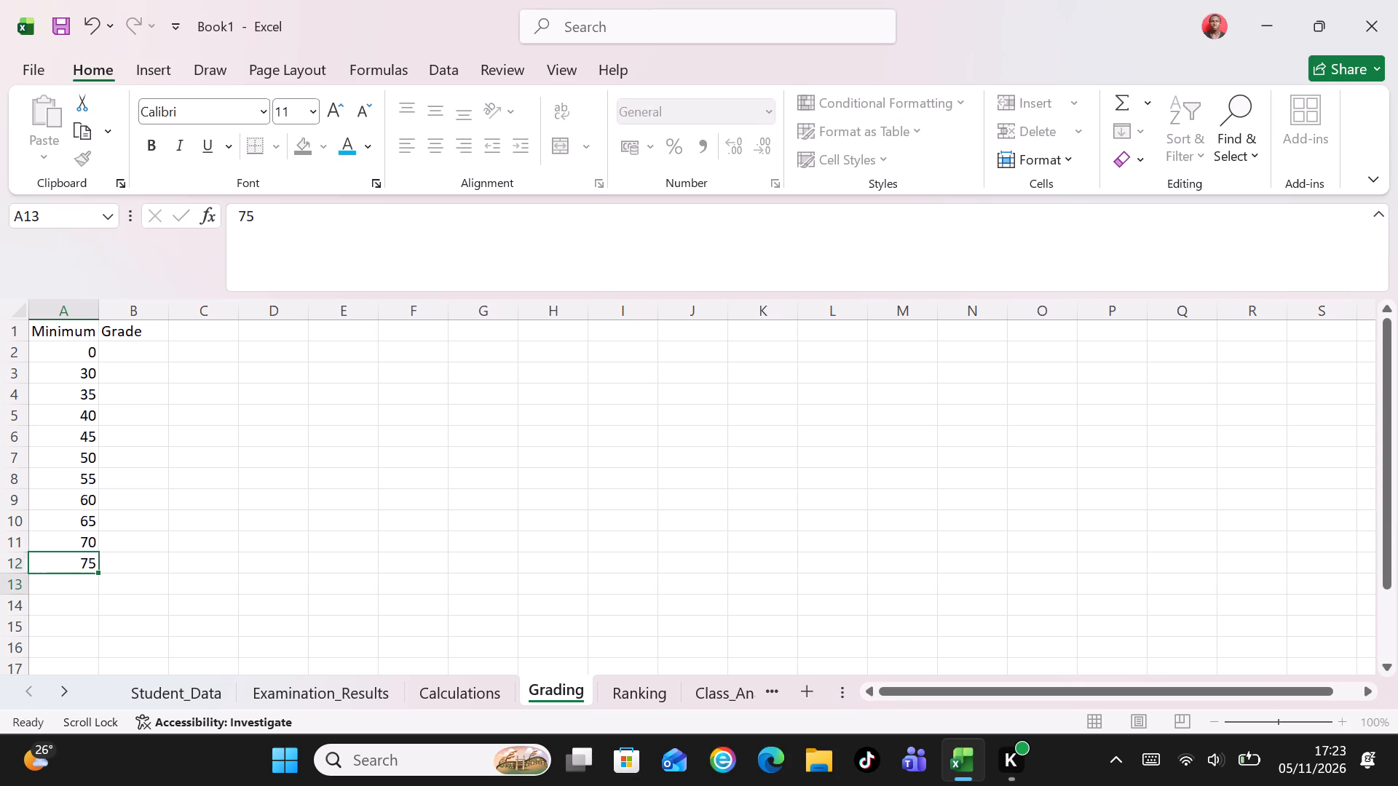
text(80)
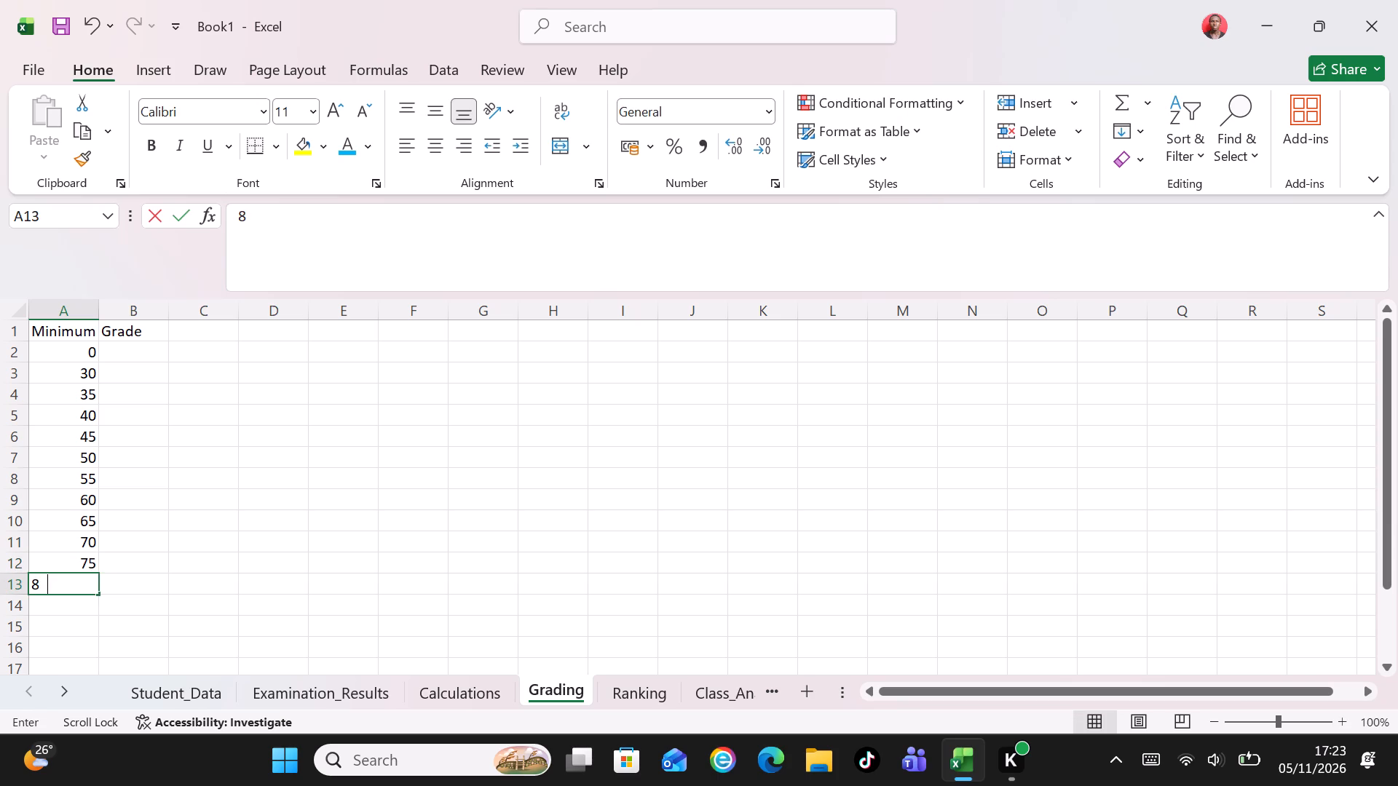
key(Return)
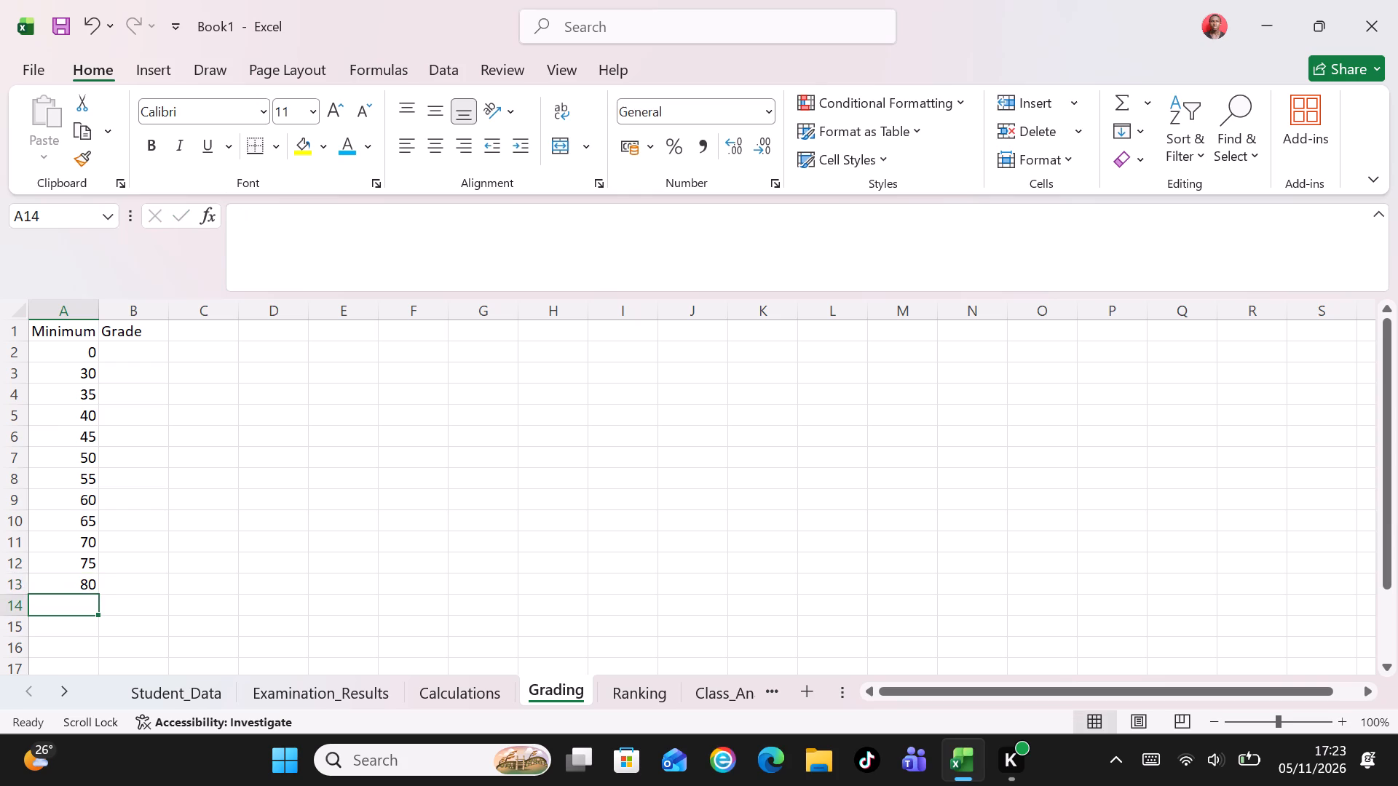
Fill B2 to B5 of the Grade column with E, D-, D- and D+.
click(110, 350)
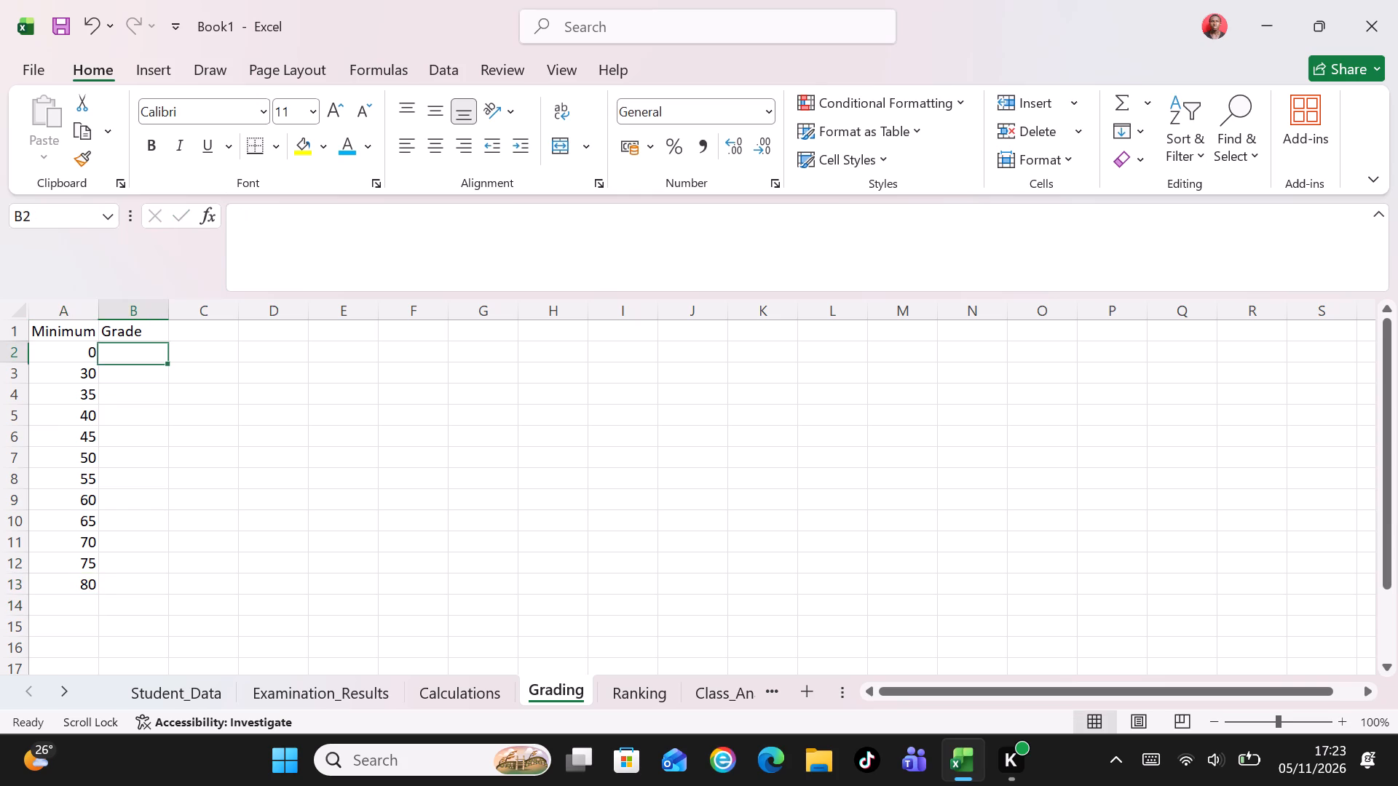
key(e)
key(Return)
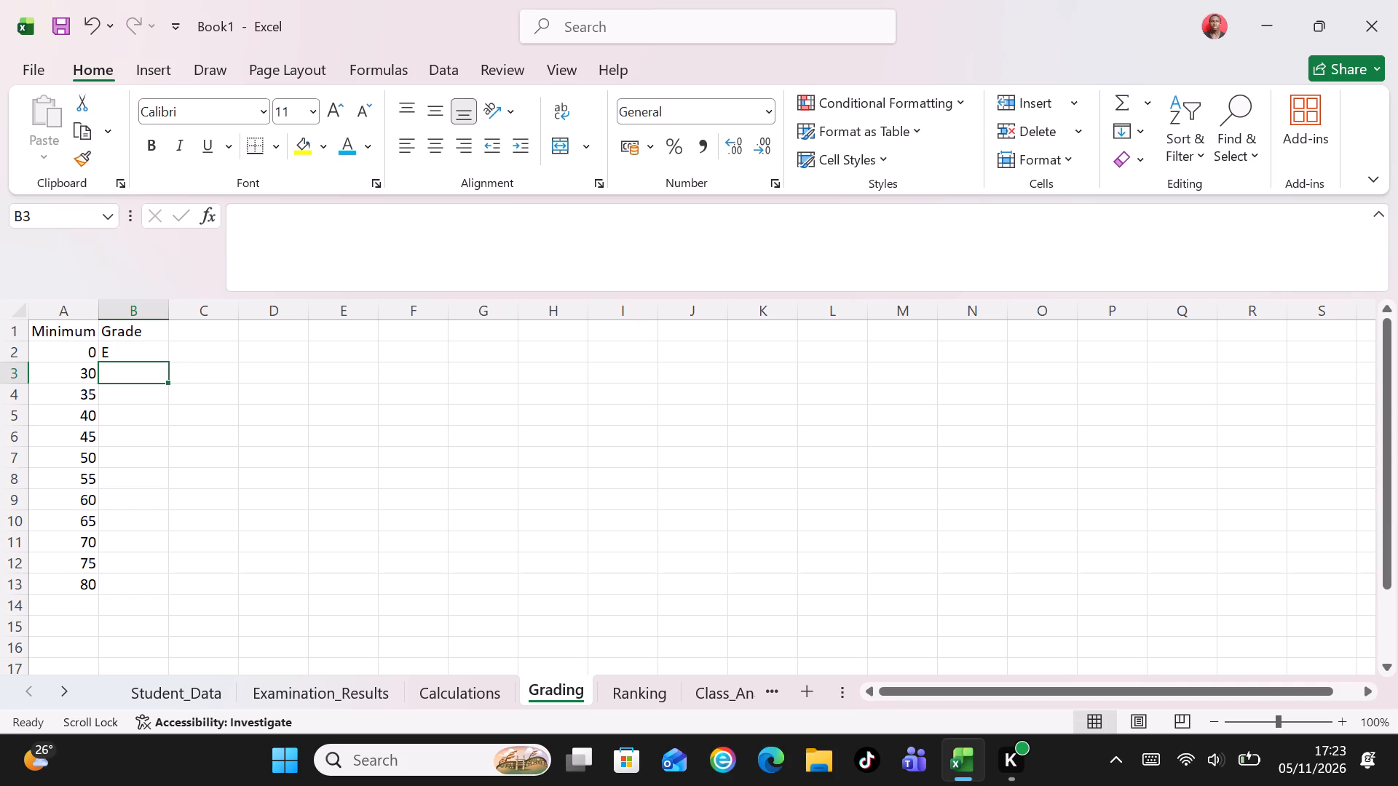
key(d)
key(minus)
key(Return)
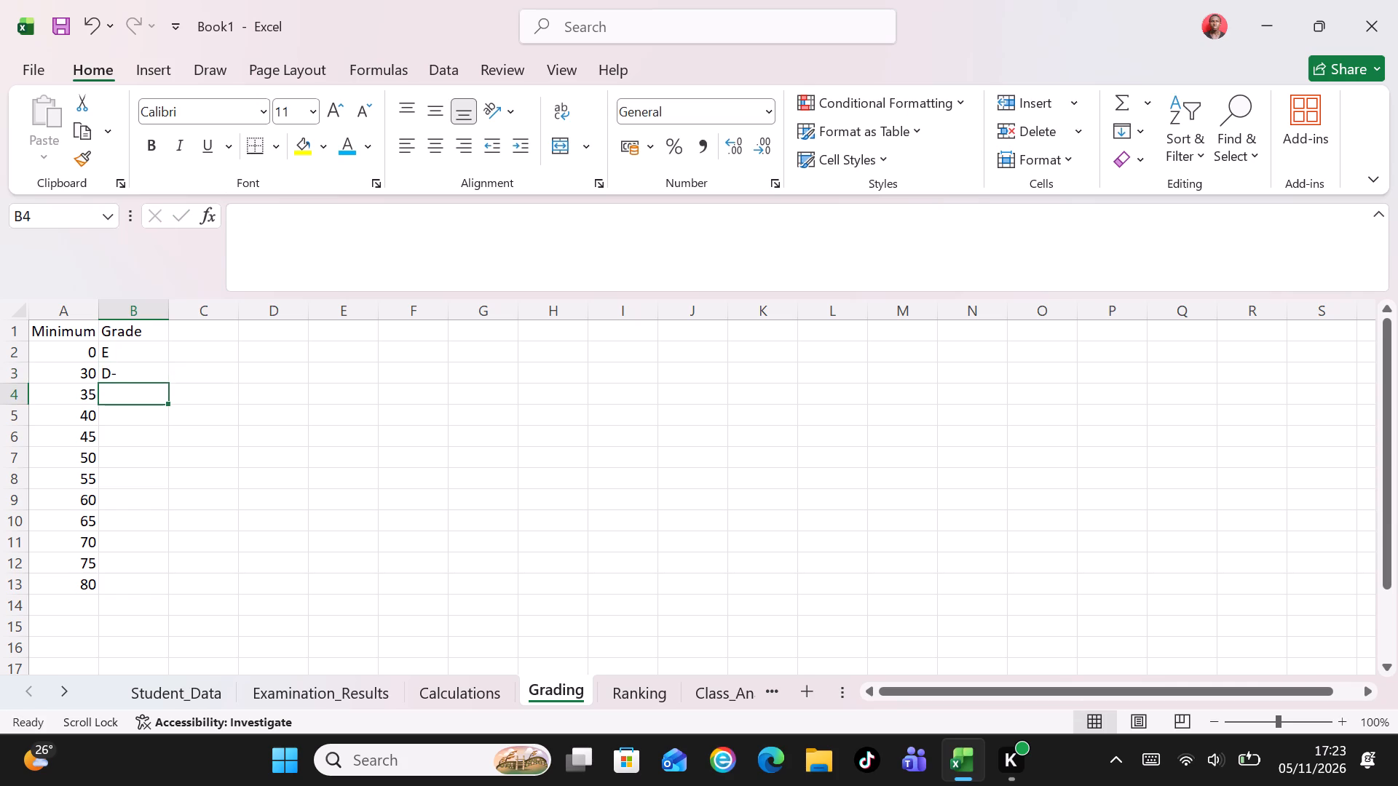
key(d)
key(Return)
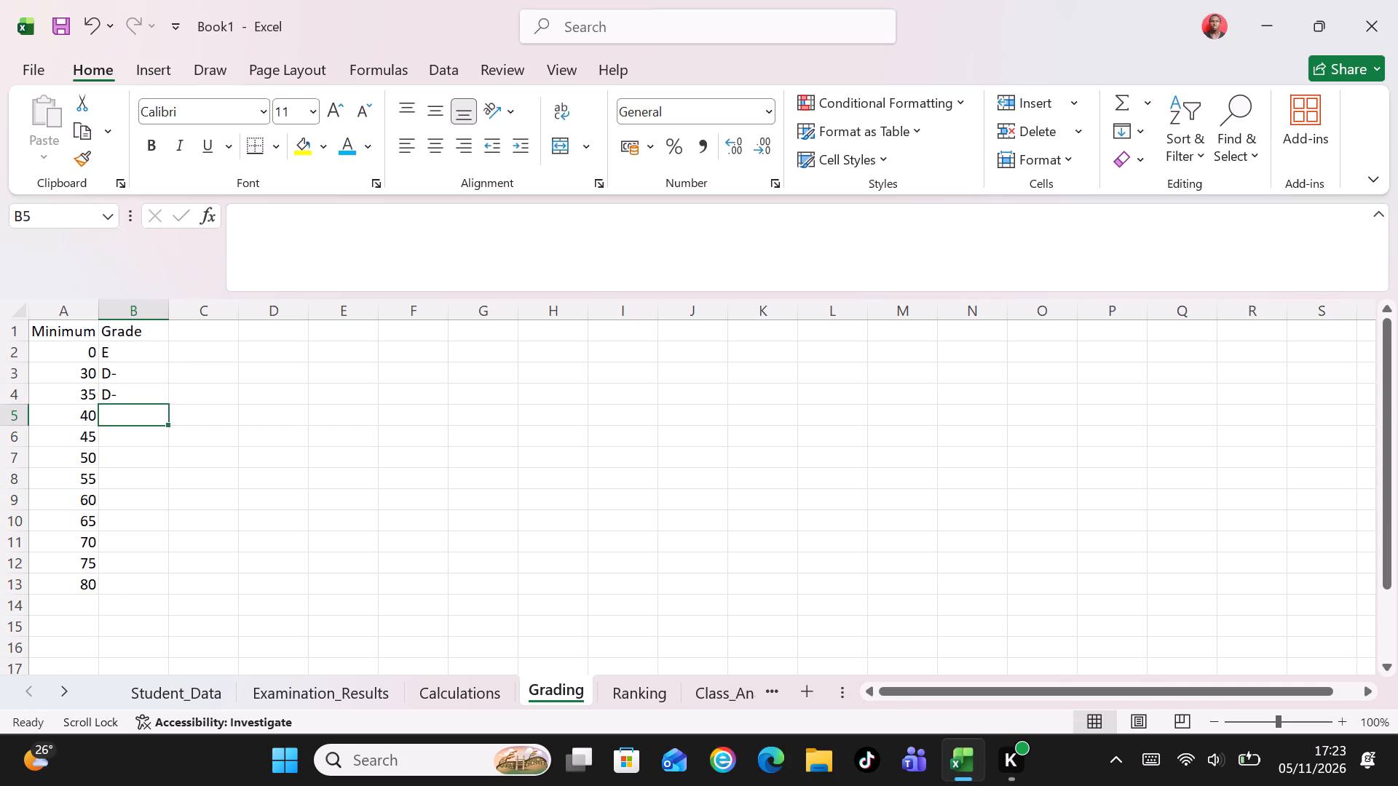
key(d)
key(shift+plus)
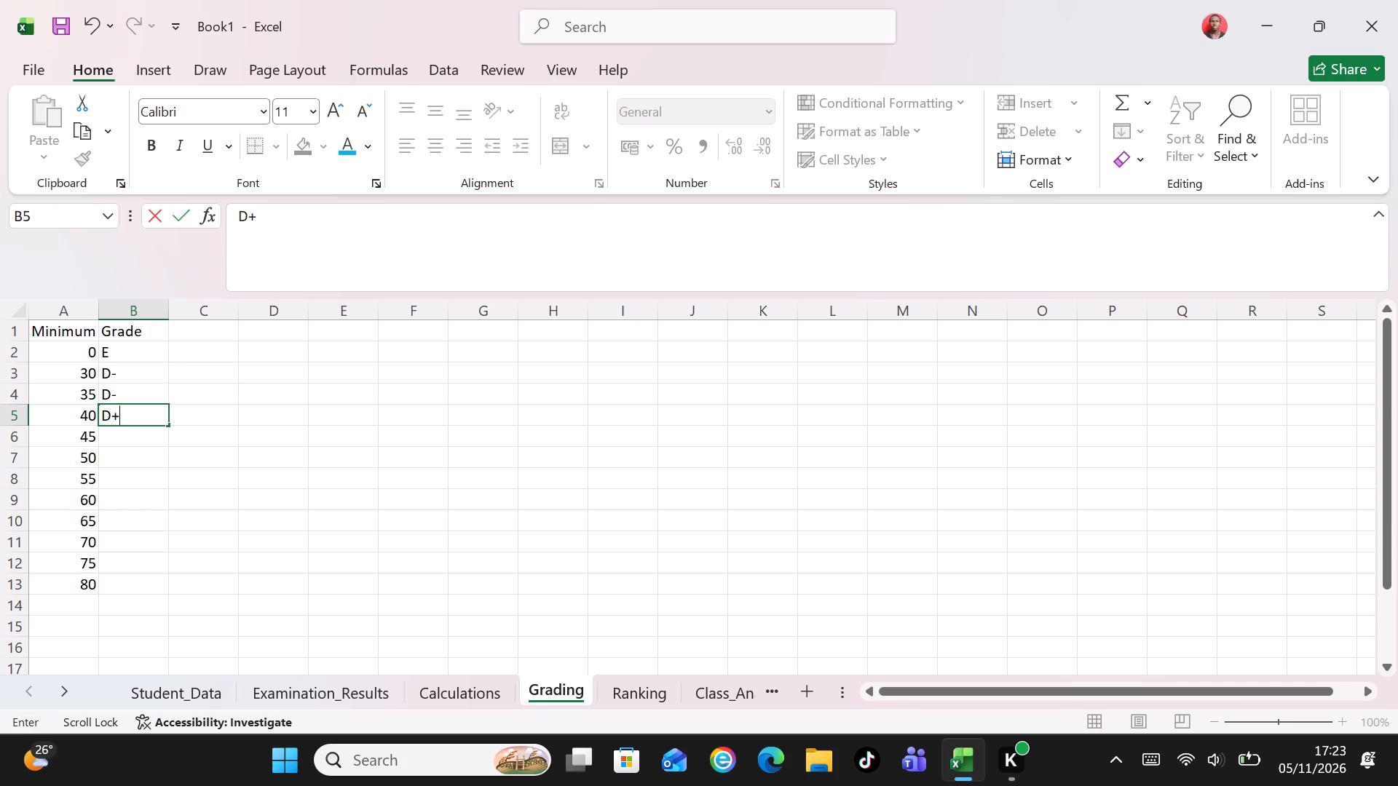
key(Return)
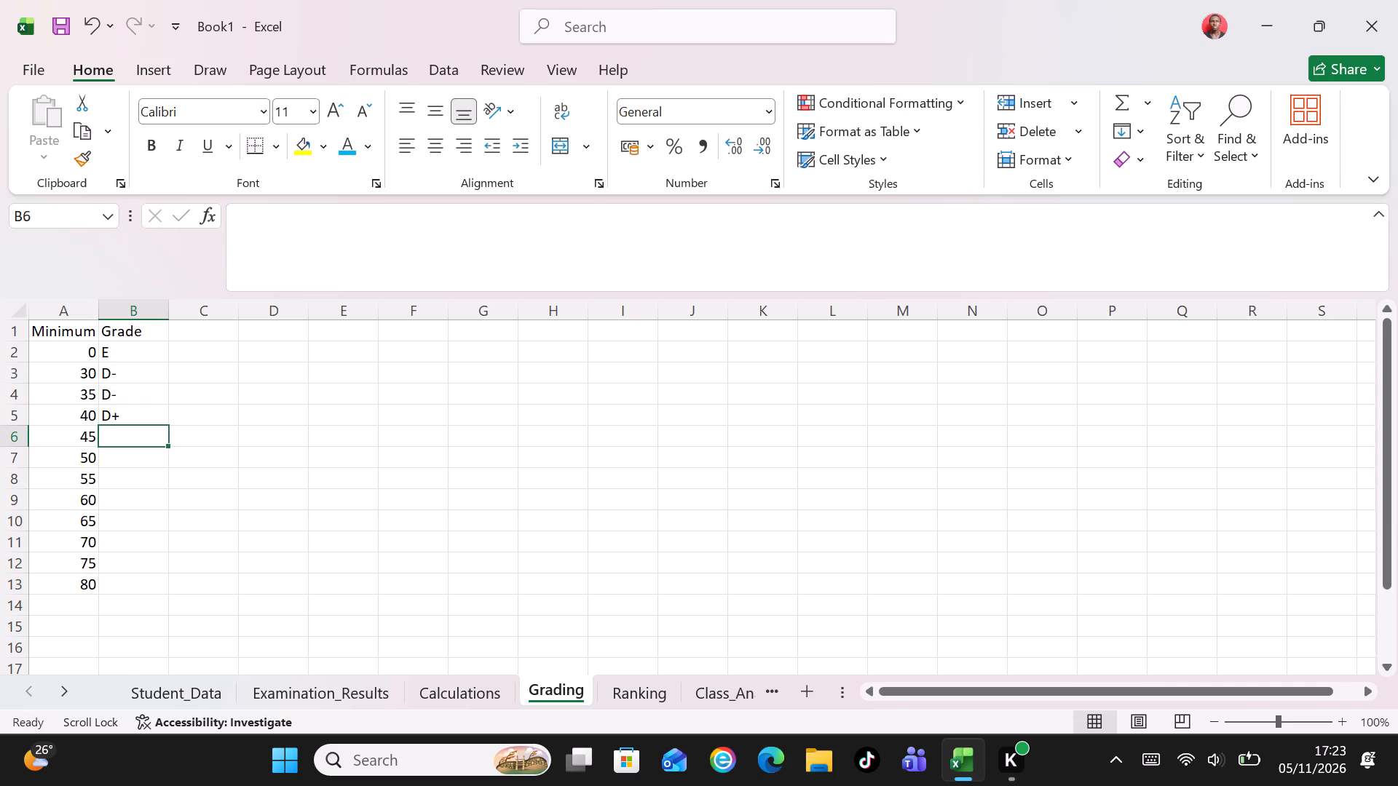
Continue the Grade column in B6 to B8 with C-, C and C+.
key(c)
key(minus)
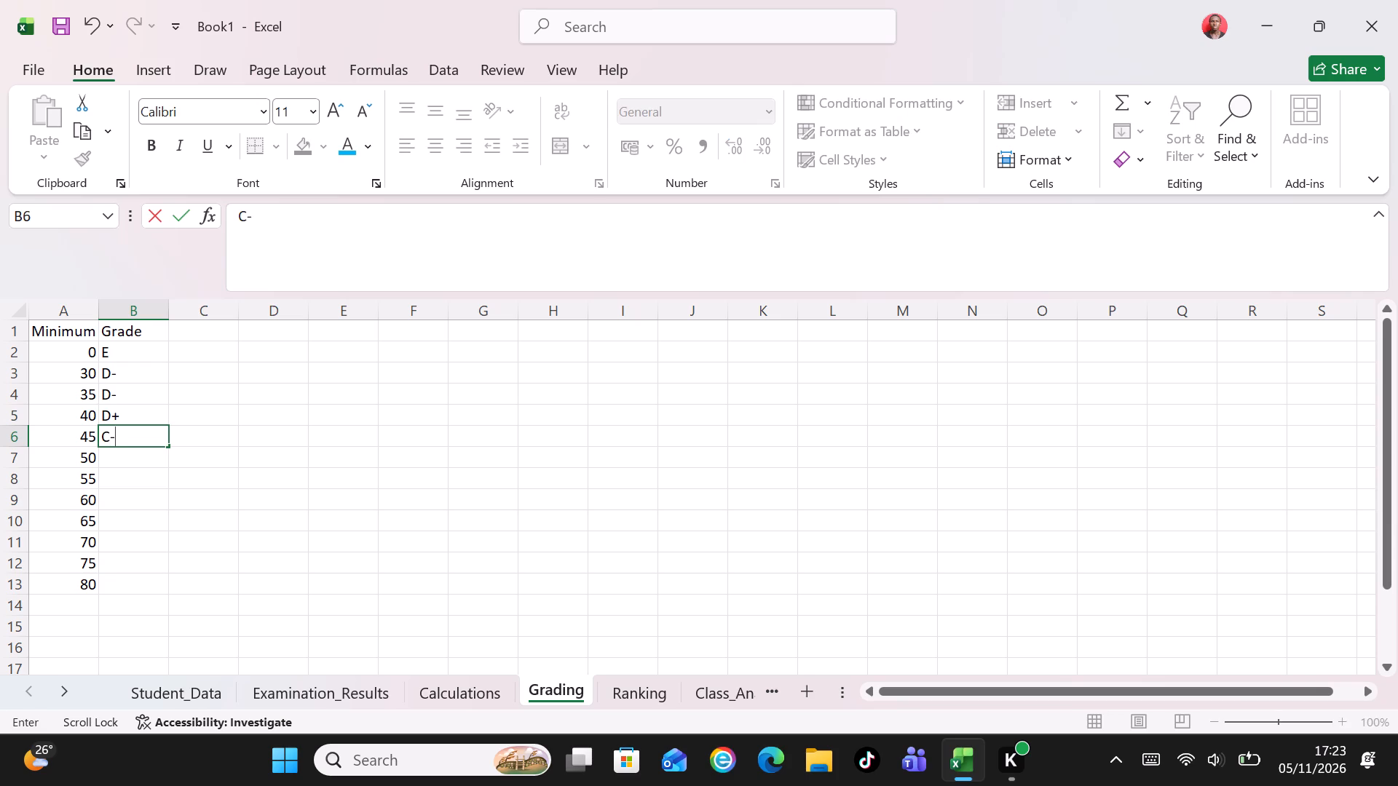
key(Return)
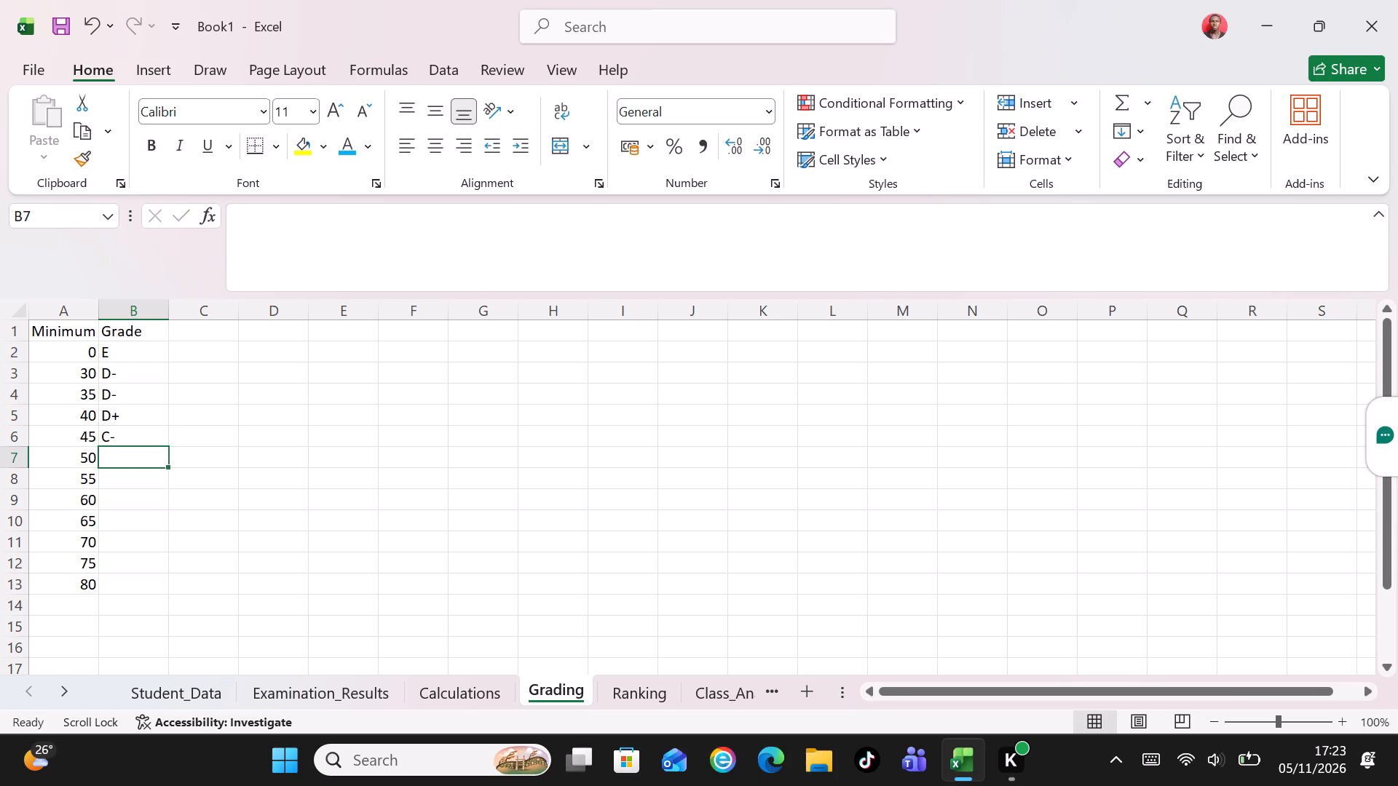
key(c)
key(Return)
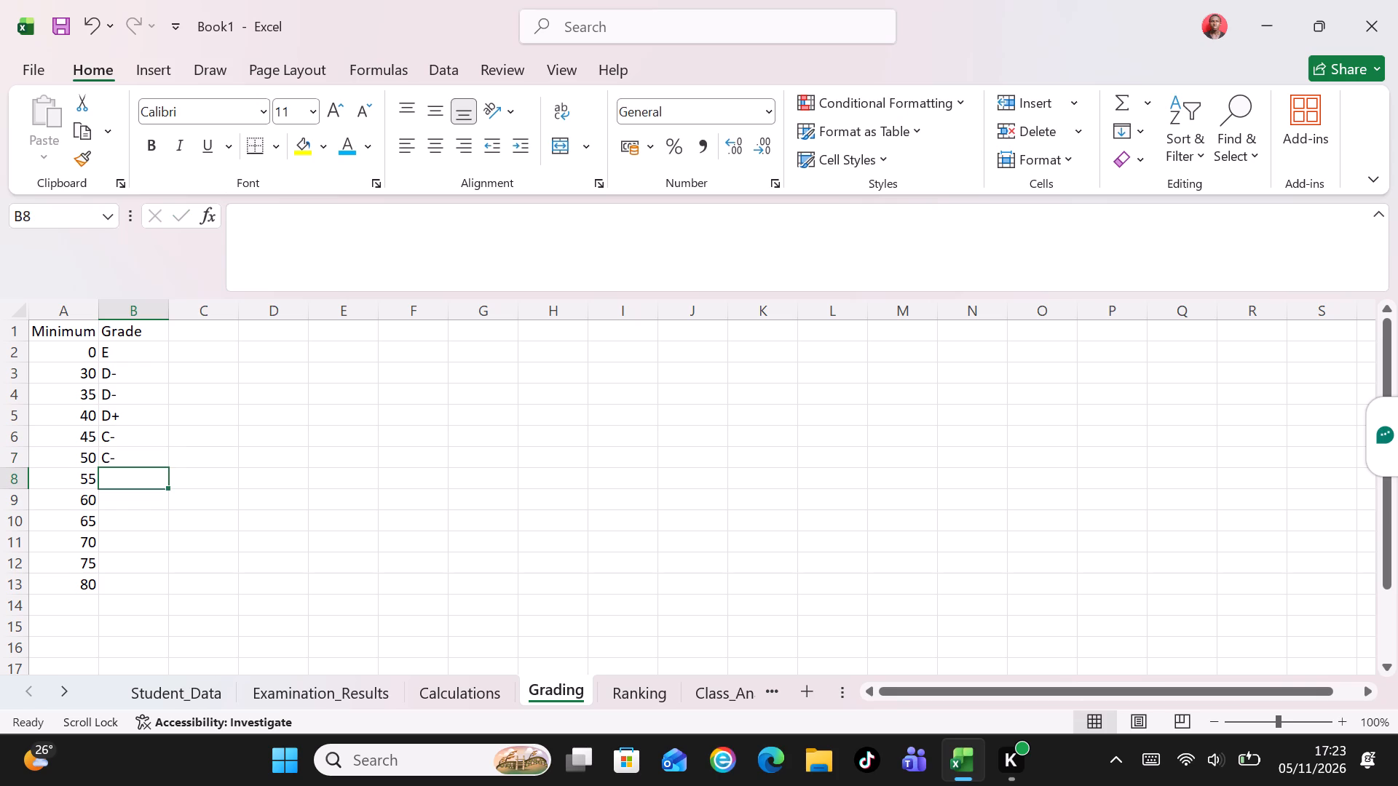
click(130, 458)
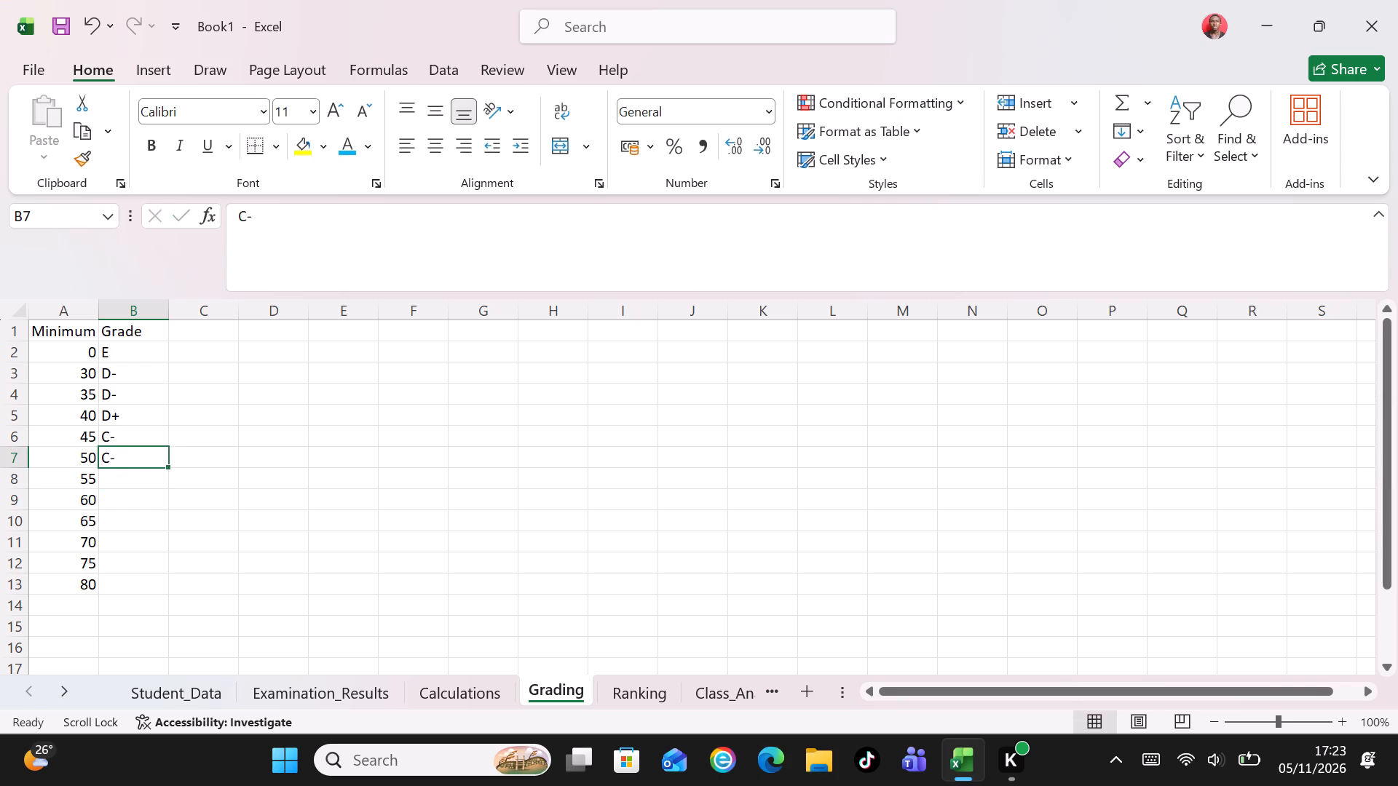
key(c)
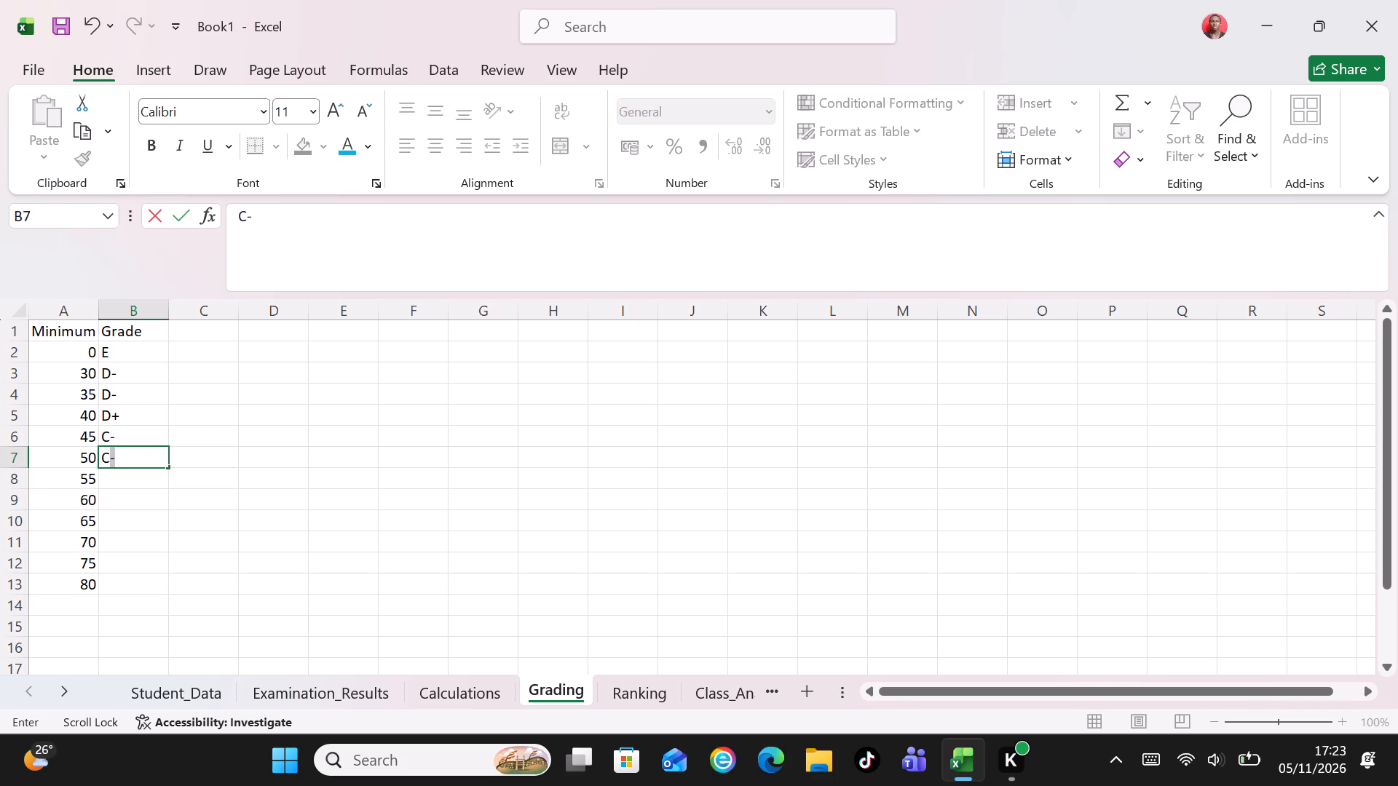
key(BackSpace)
key(Return)
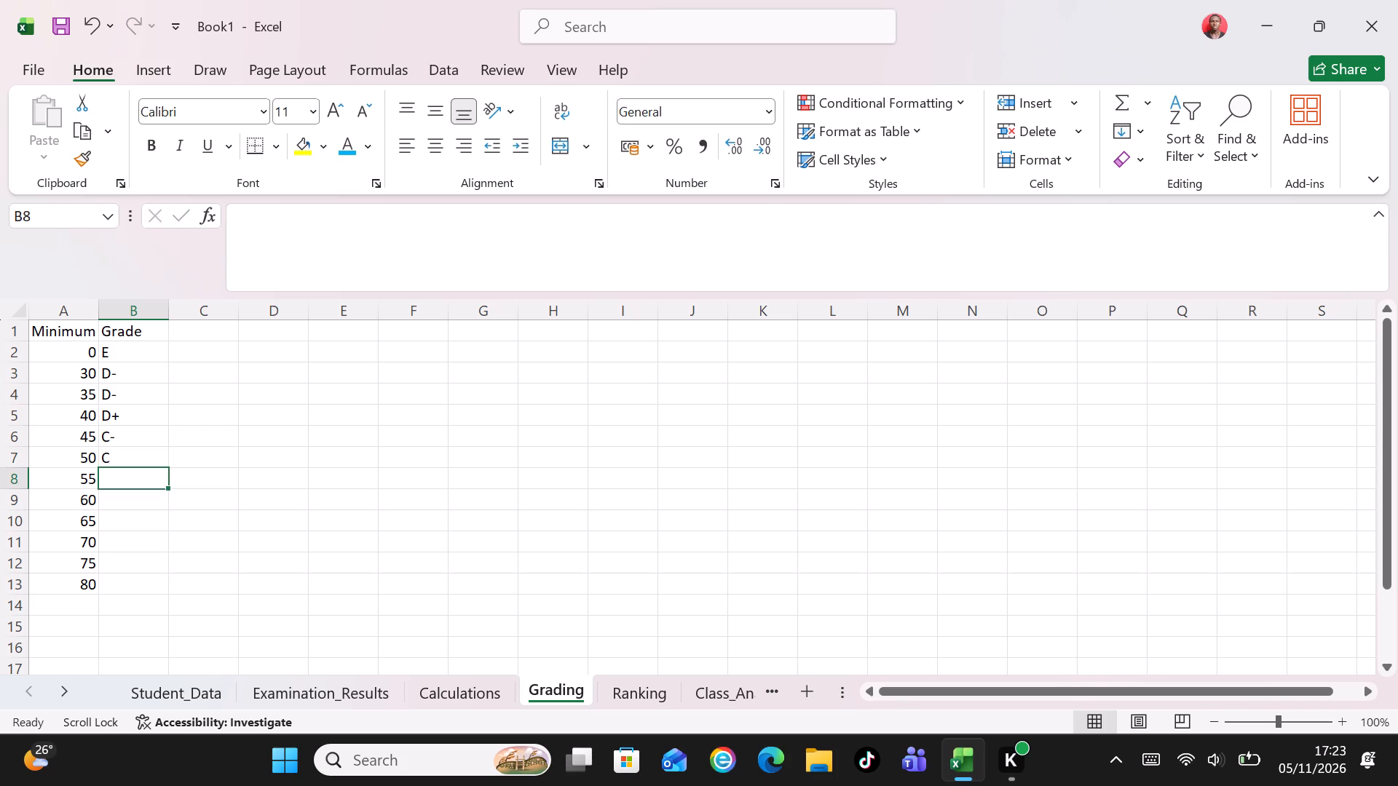
key(c)
key(shift+plus)
key(Return)
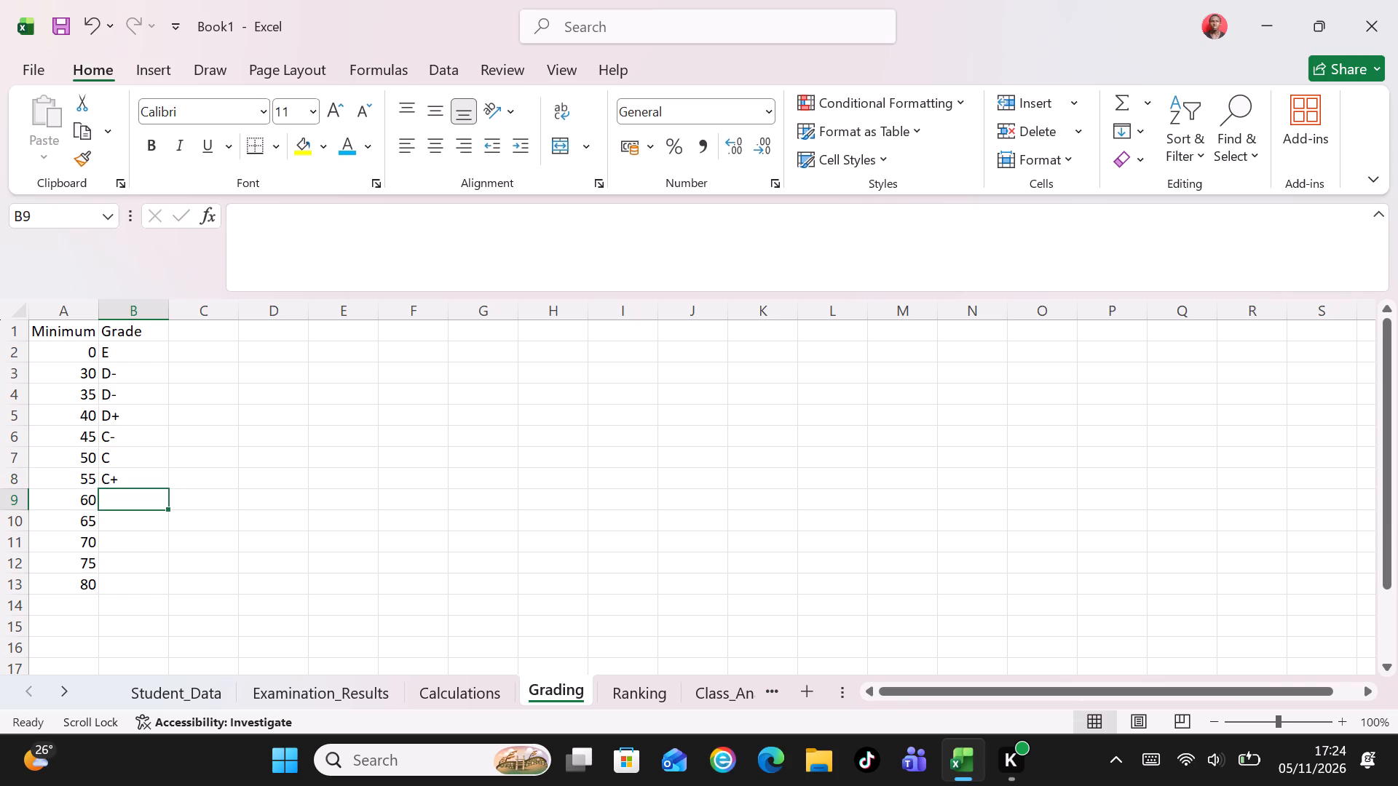
Continue the Grade column in B9 to B11 with B-, B and B+.
key(b)
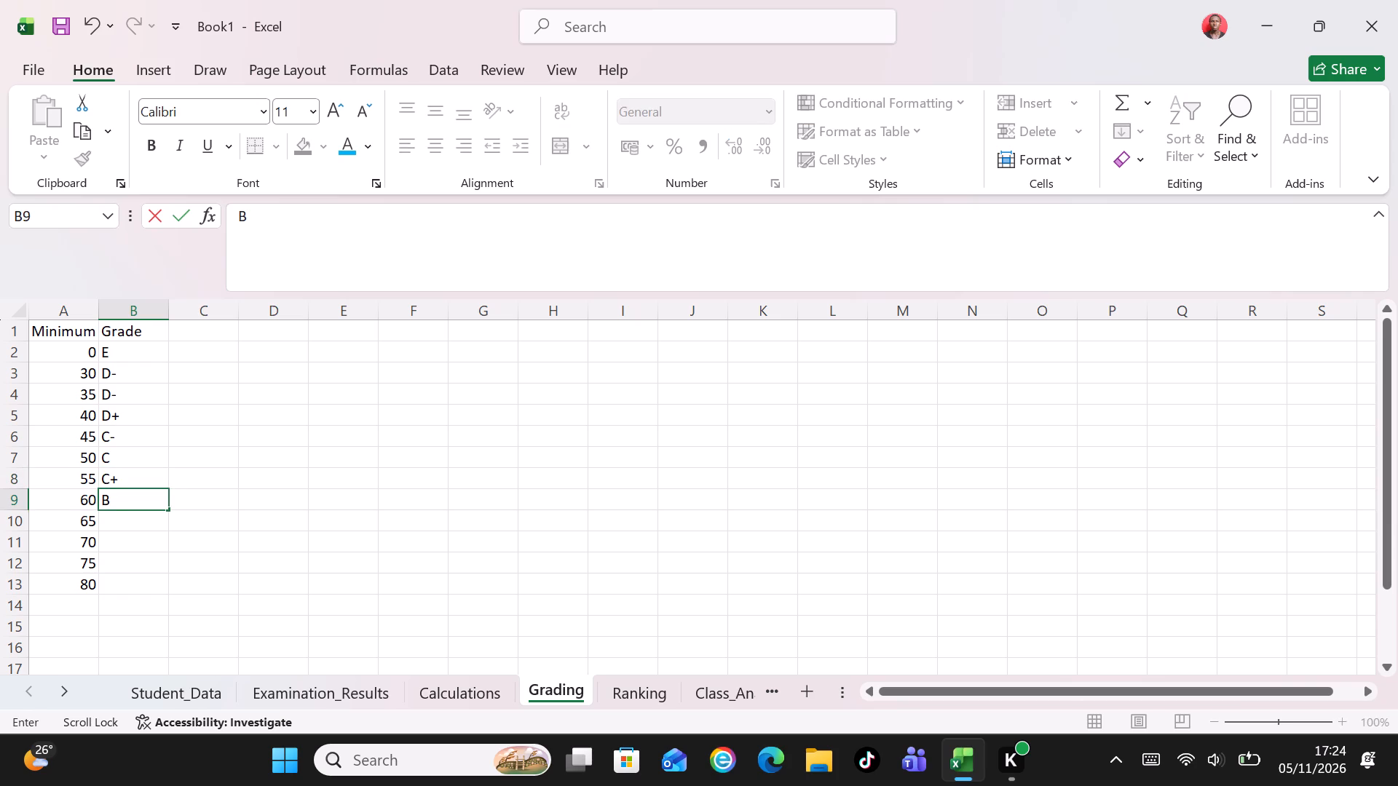
key(minus)
key(Return)
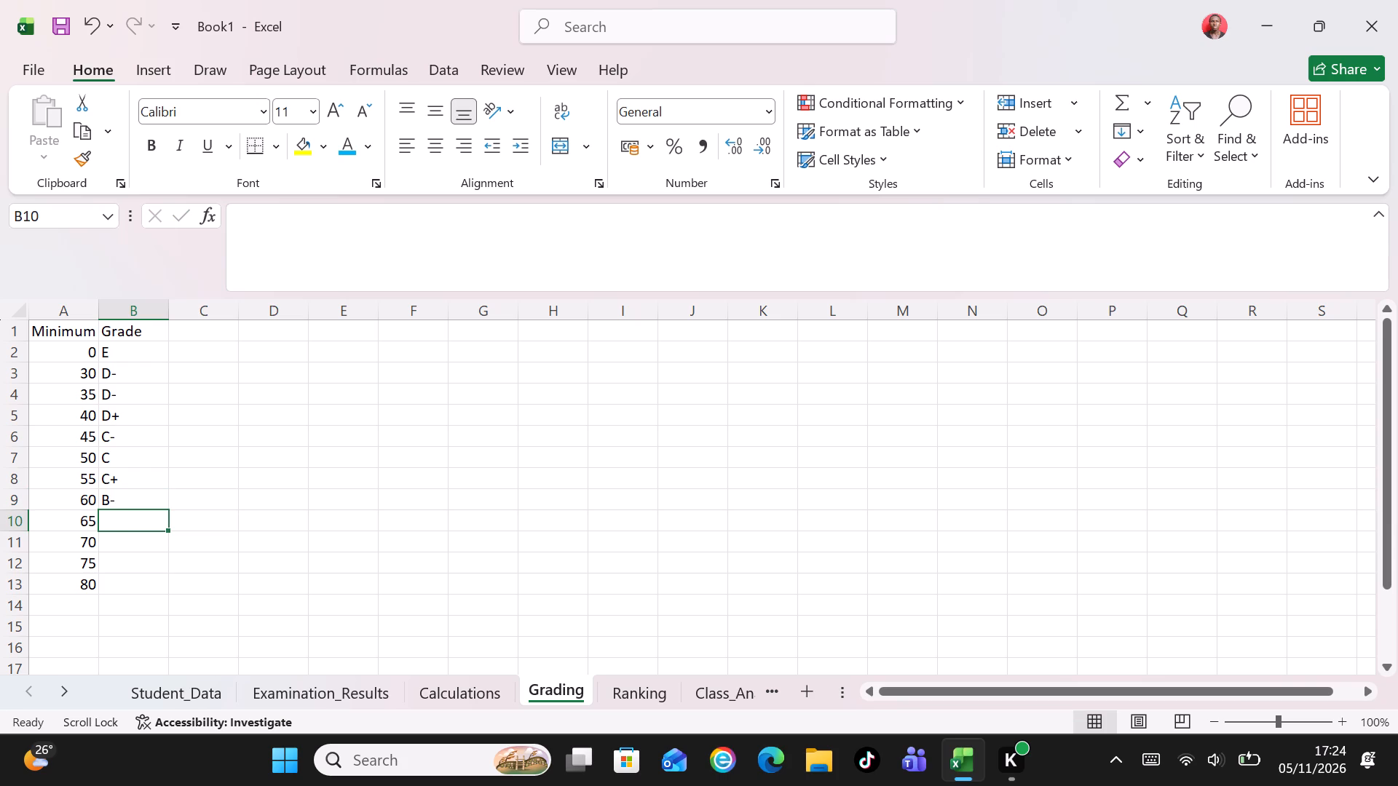
key(b)
key(Return)
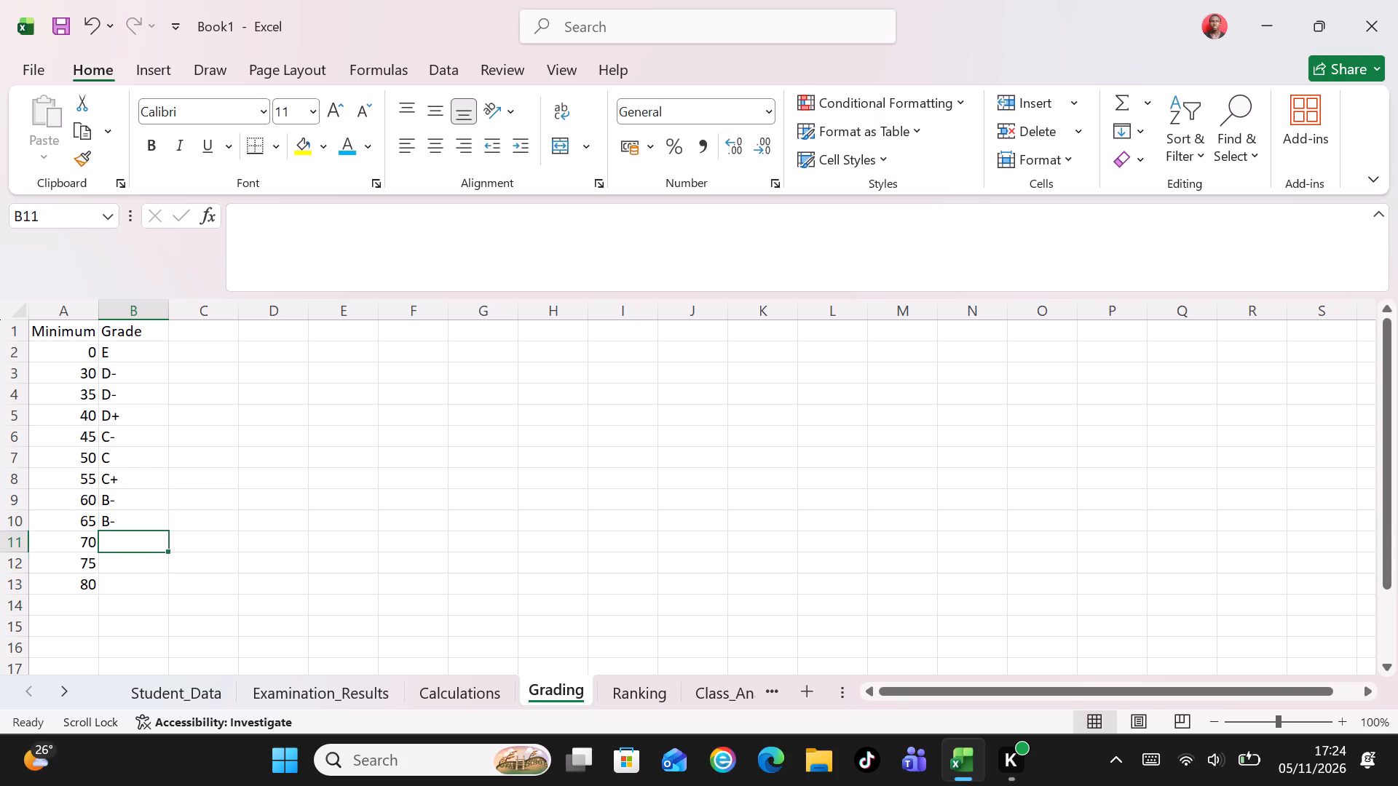
click(142, 526)
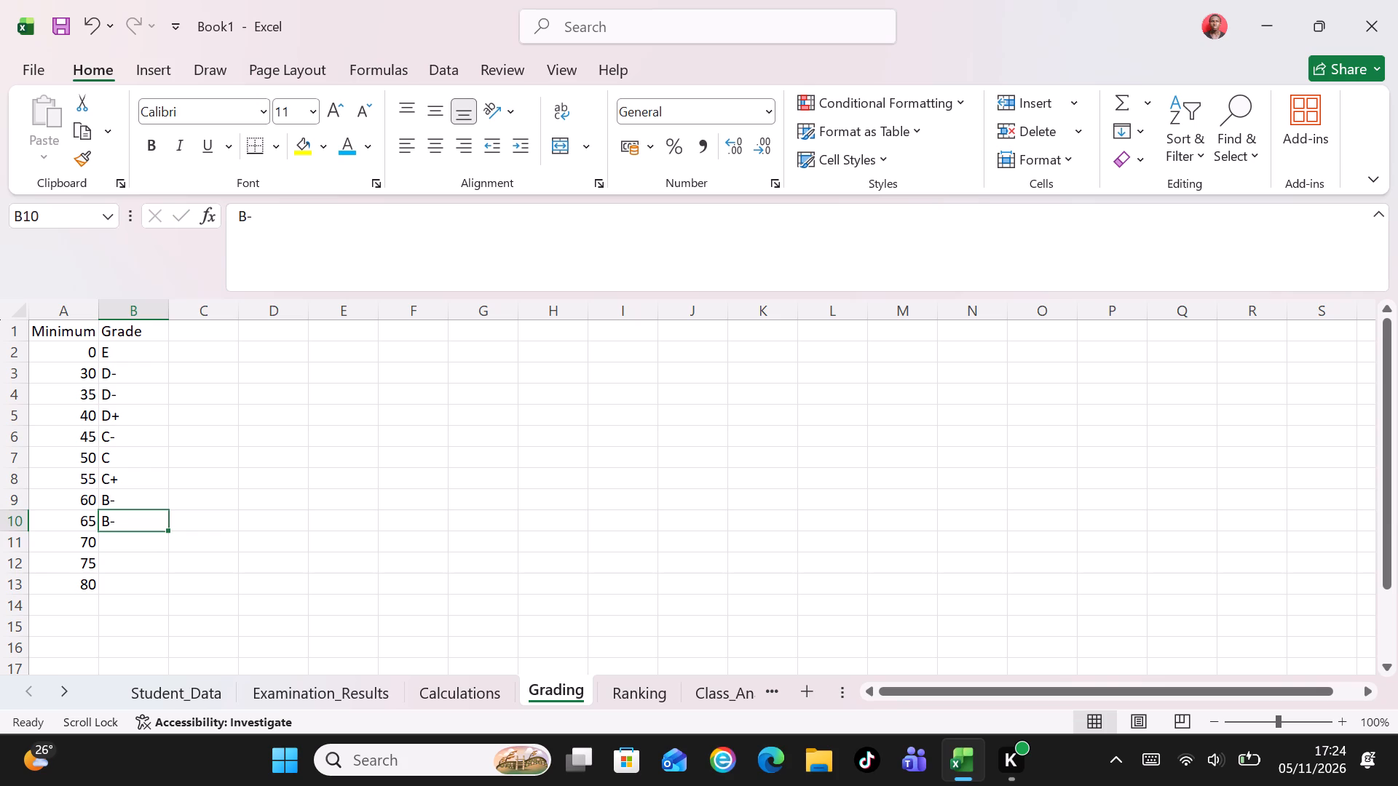
key(b)
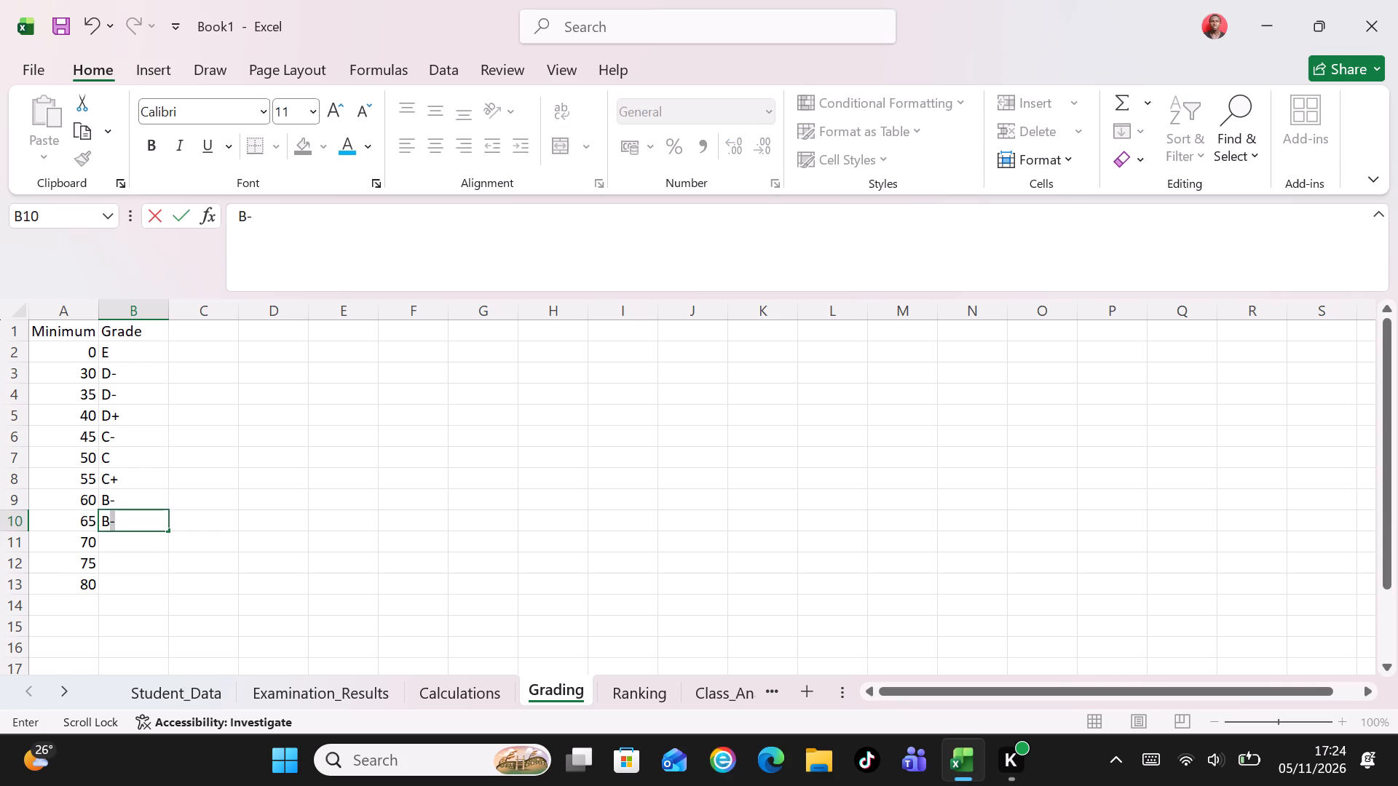
key(BackSpace)
key(Return)
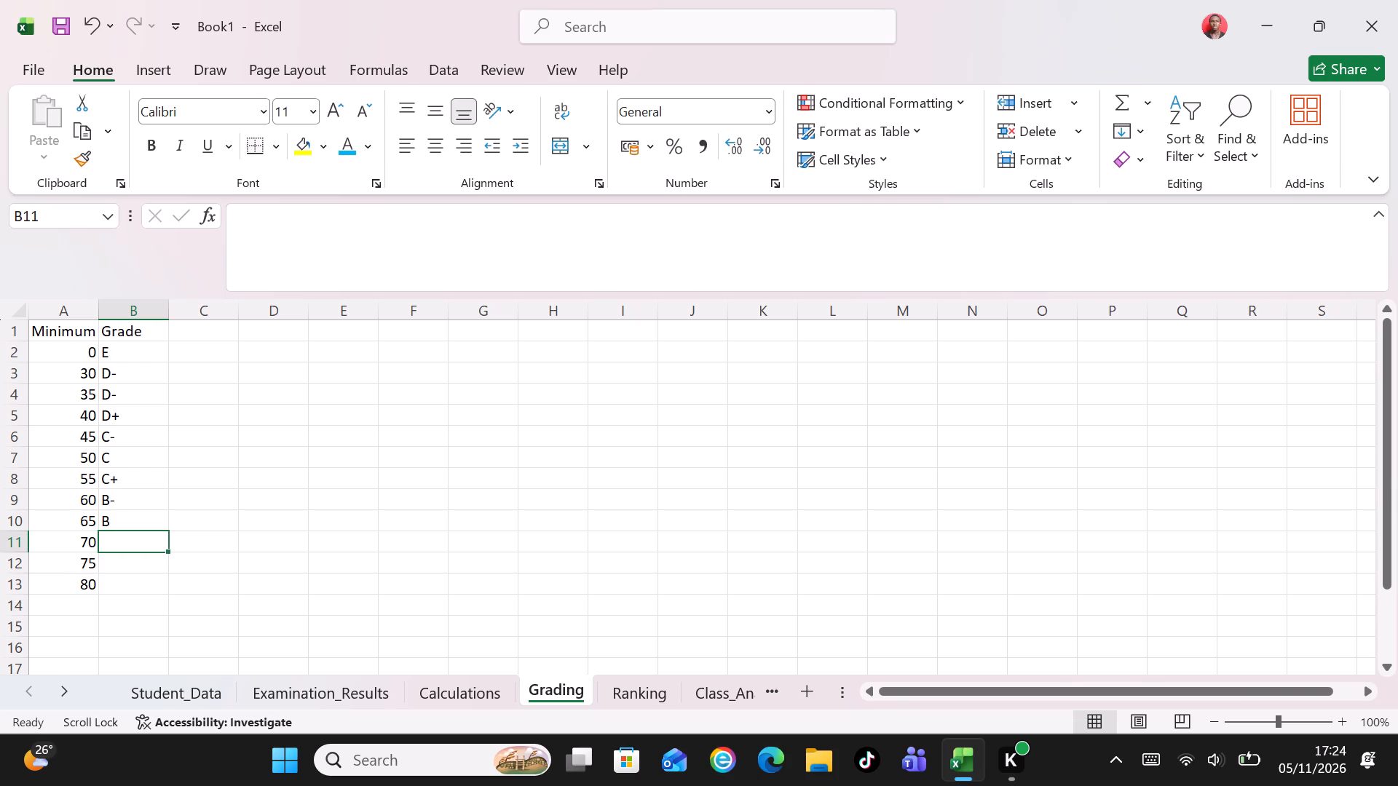
key(b)
key(shift+plus)
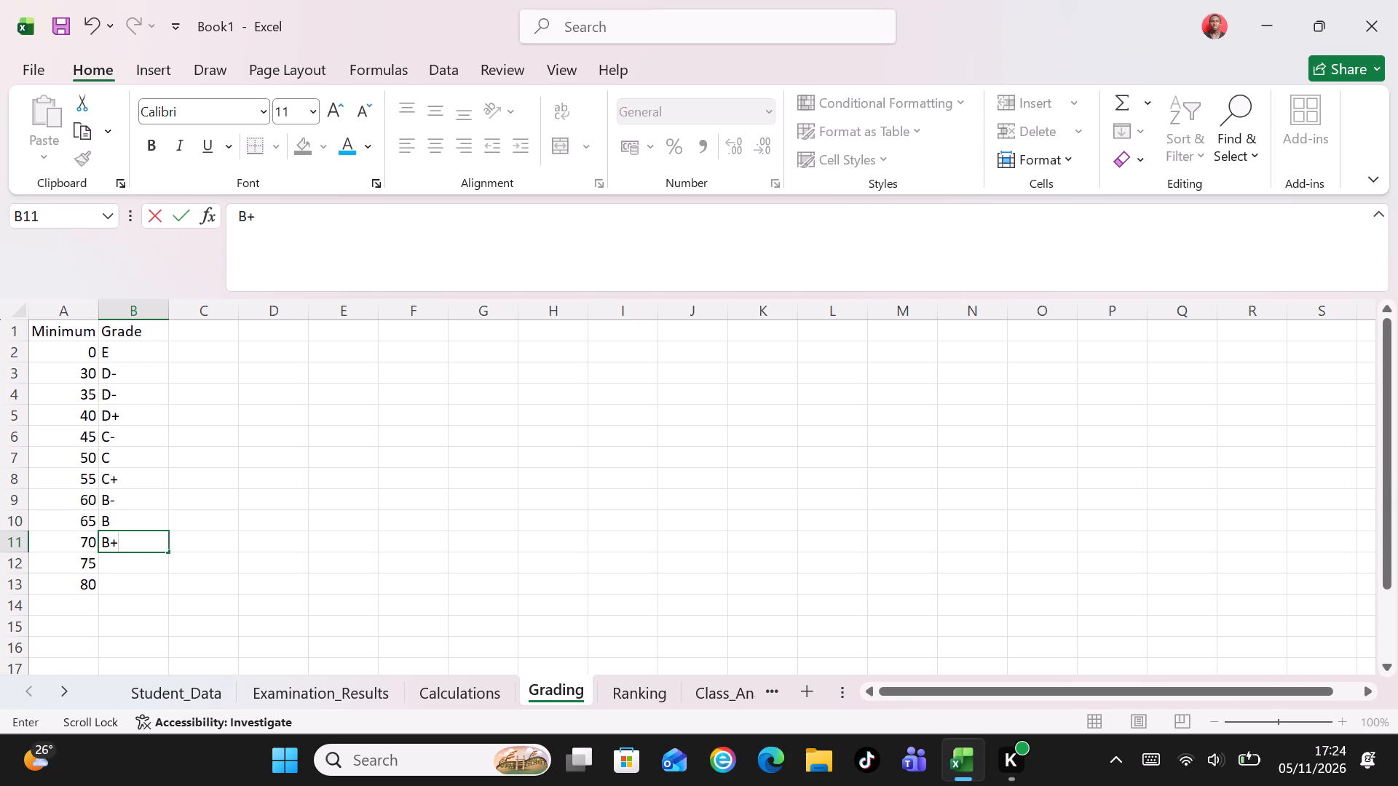
key(Return)
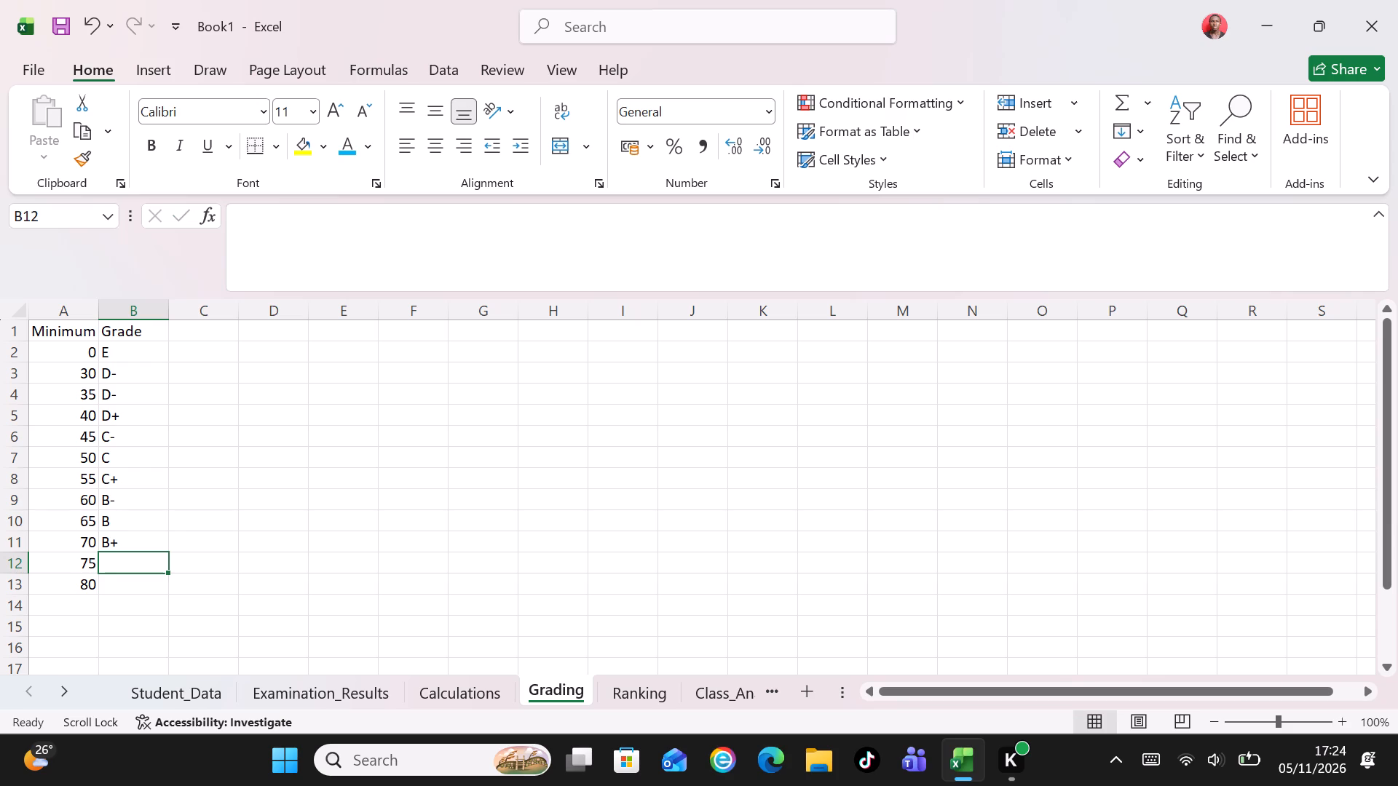
Complete the Grade column with A- in B12 and A in B13.
key(a)
key(minus)
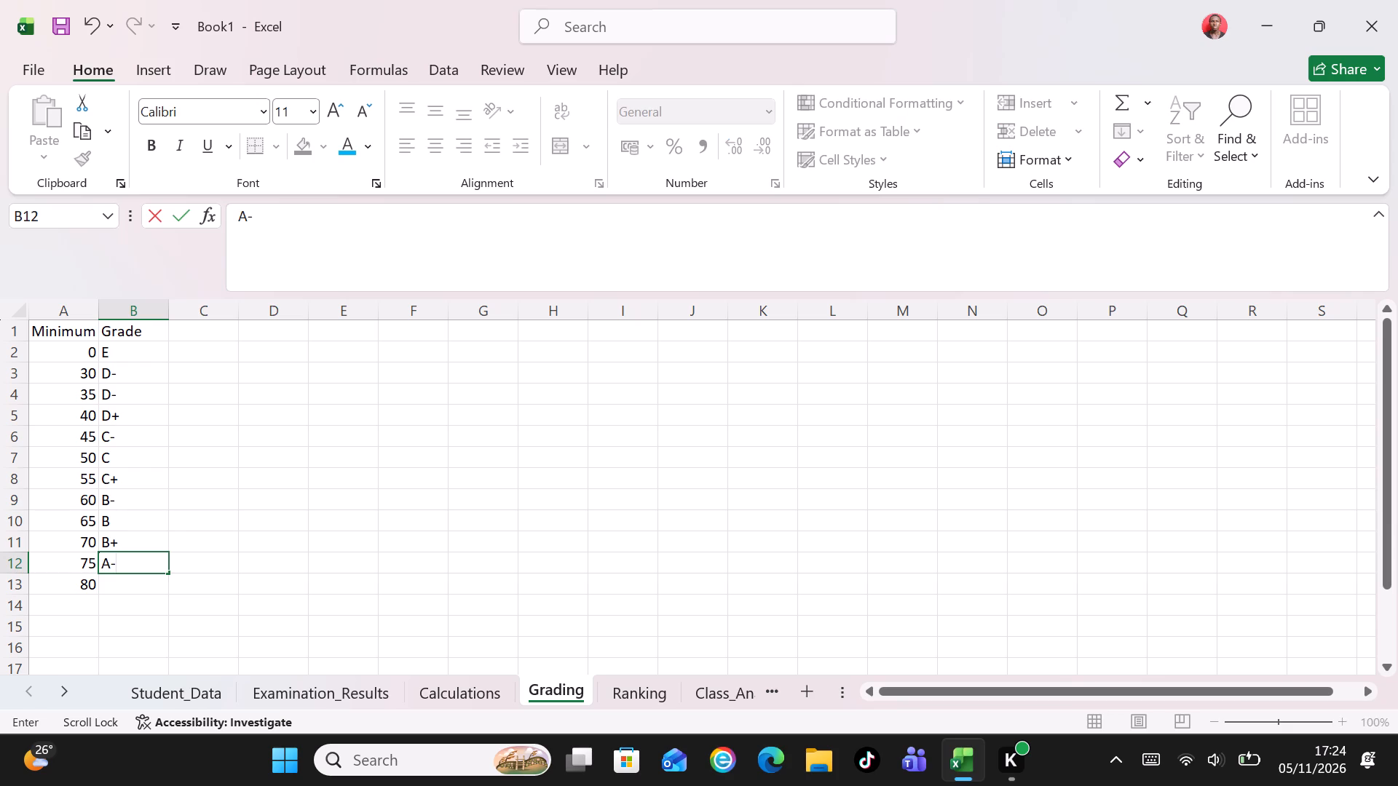
key(Return)
key(a)
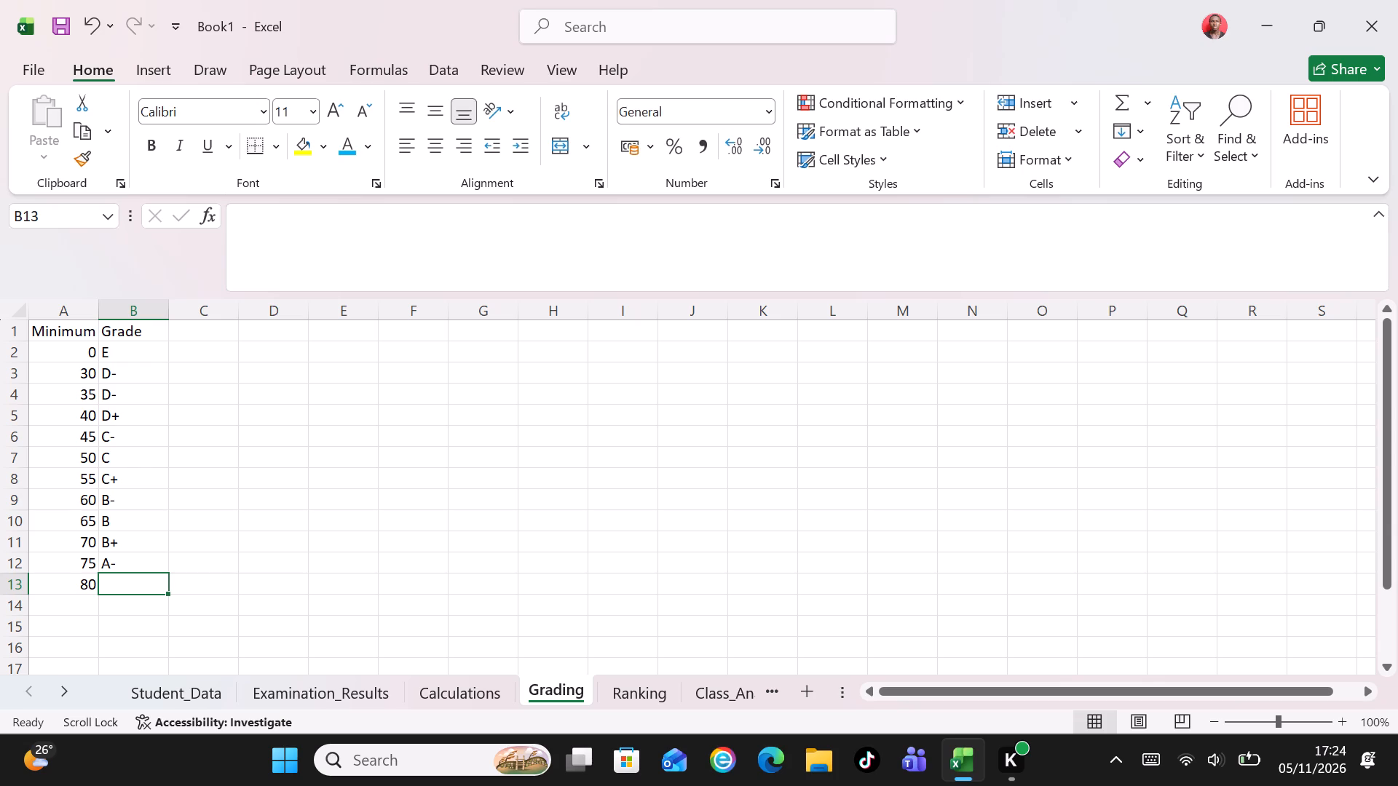
key(BackSpace)
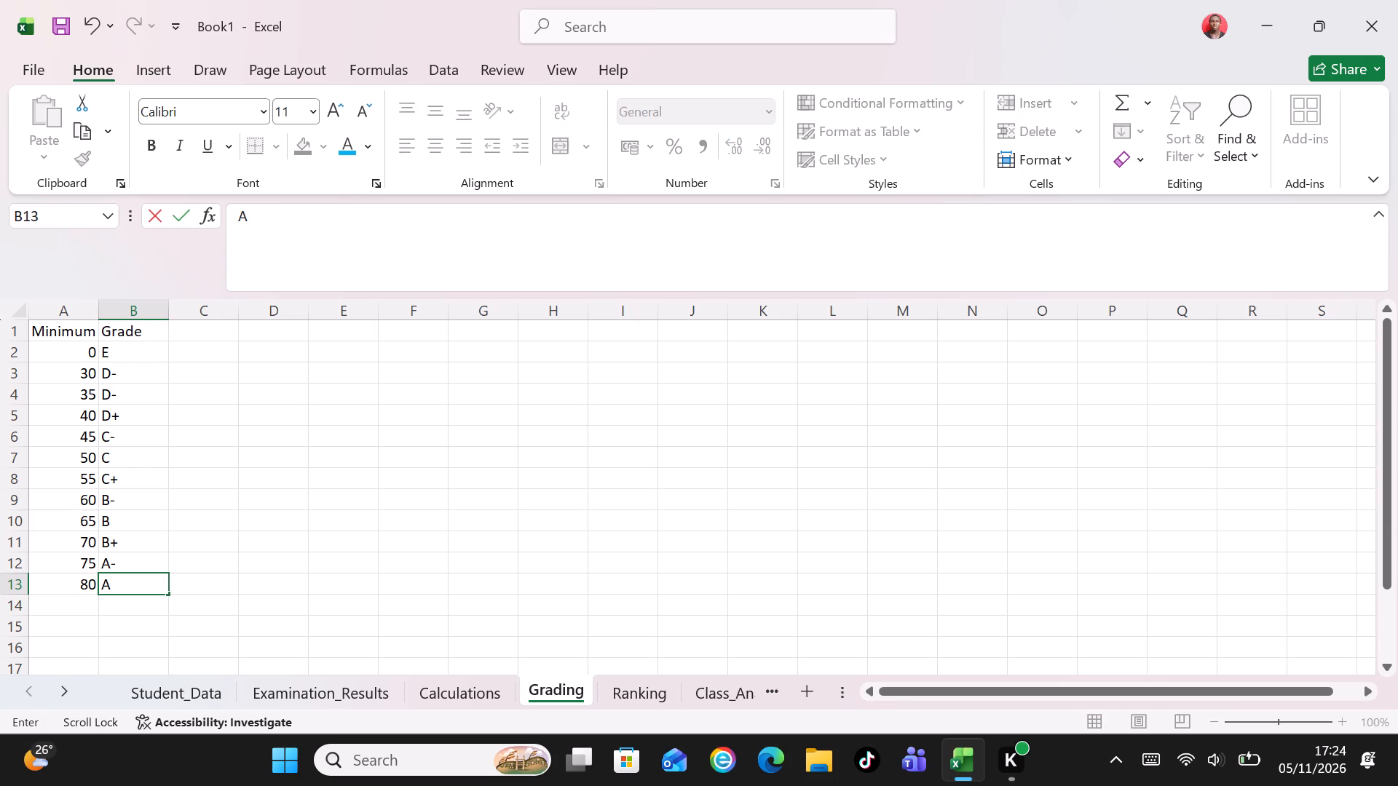
key(Return)
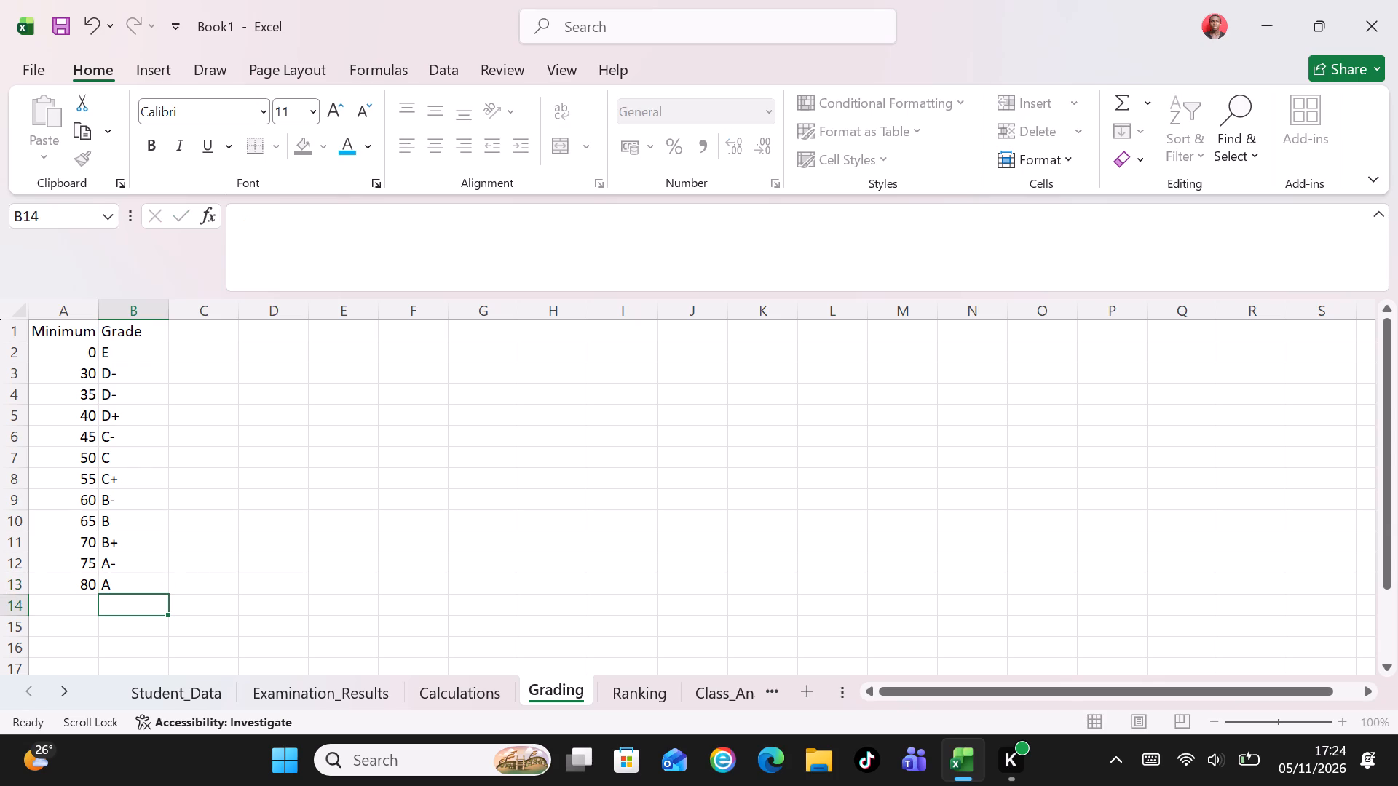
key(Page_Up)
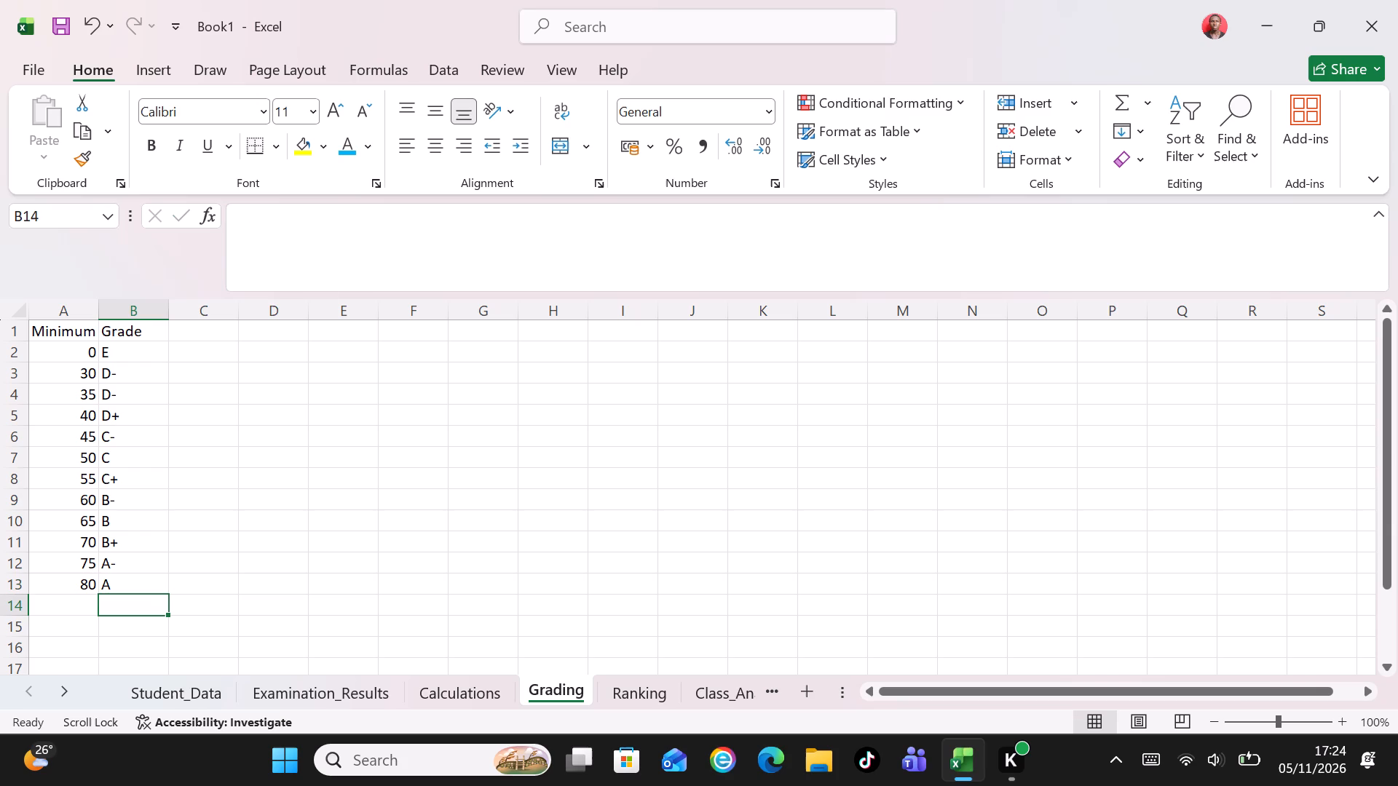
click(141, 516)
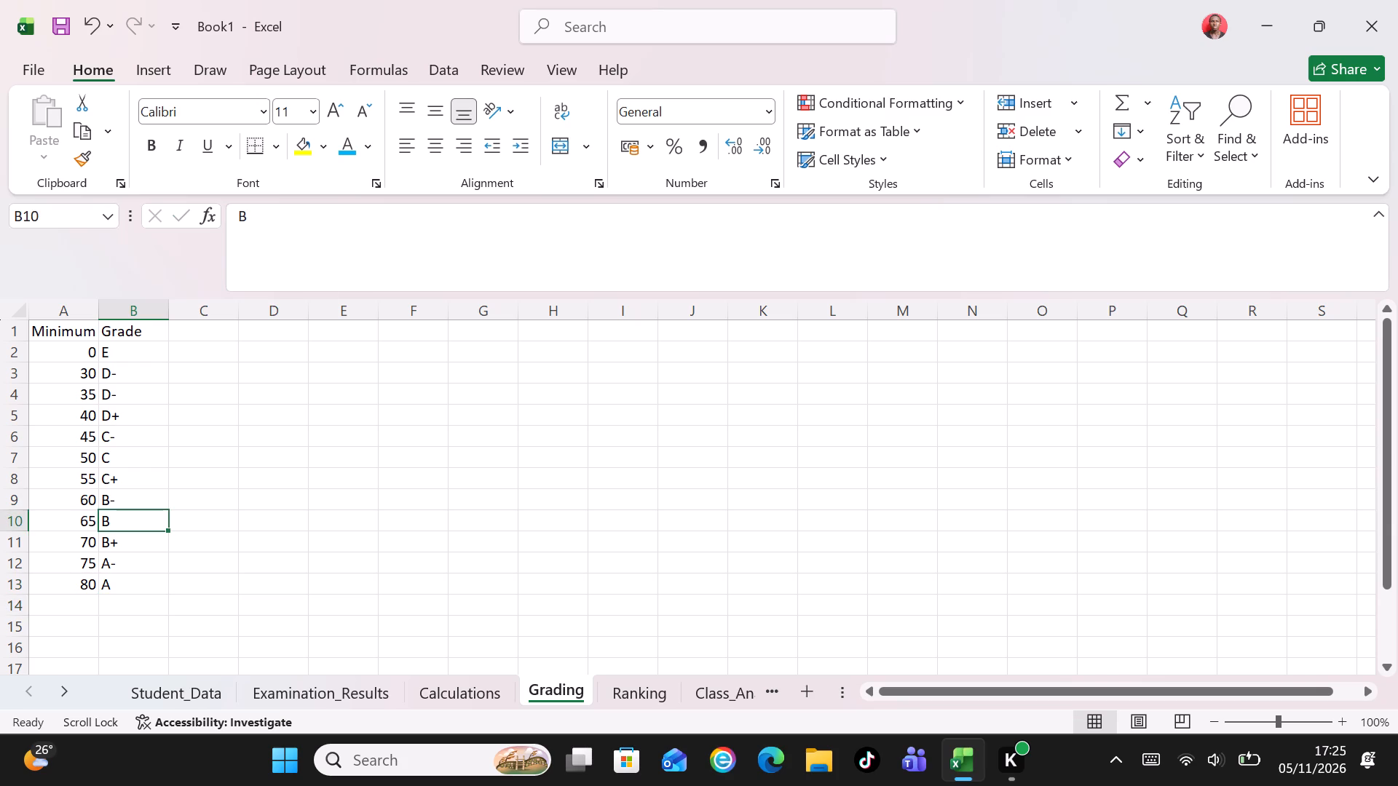
Start the results table header row with ADM NO in D1 and Student_Name in E1.
click(264, 325)
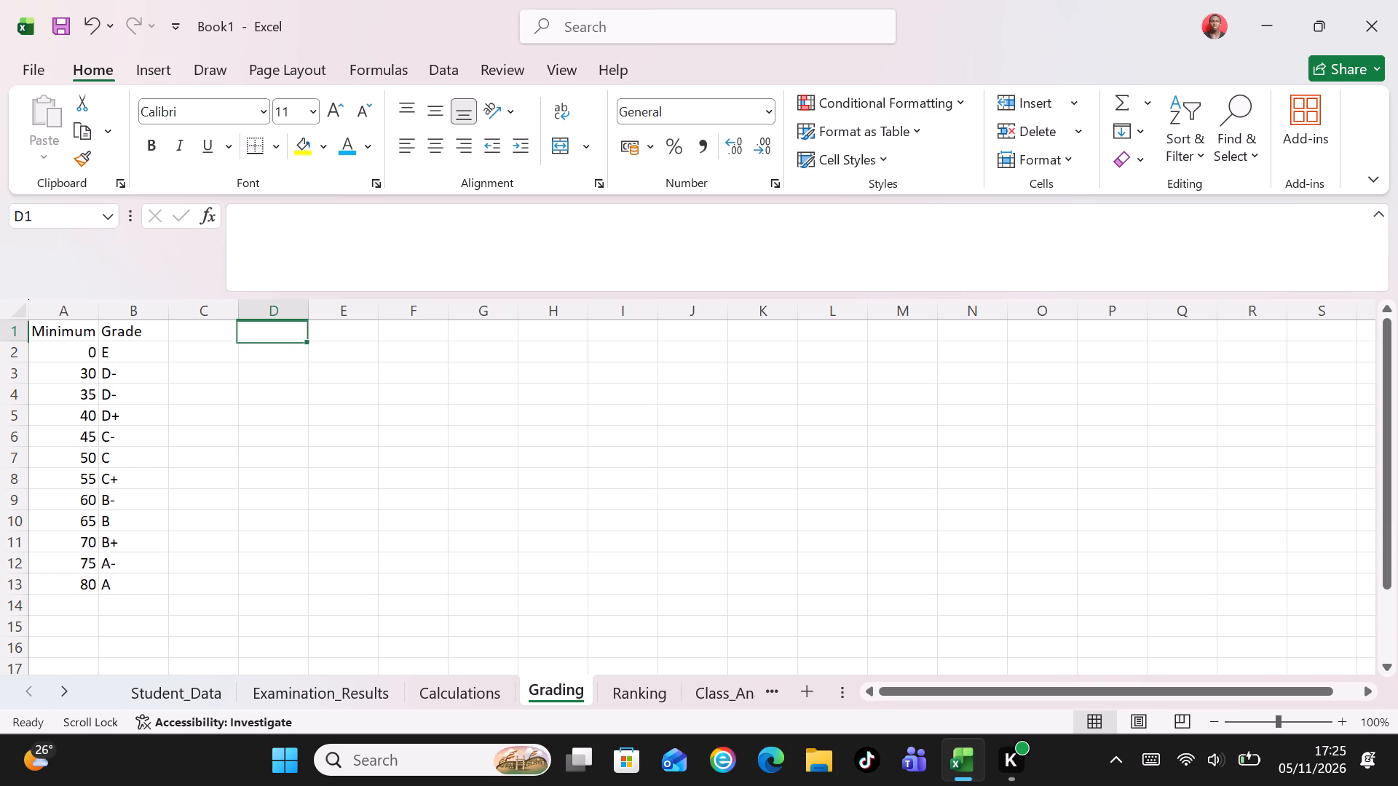
text(AD)
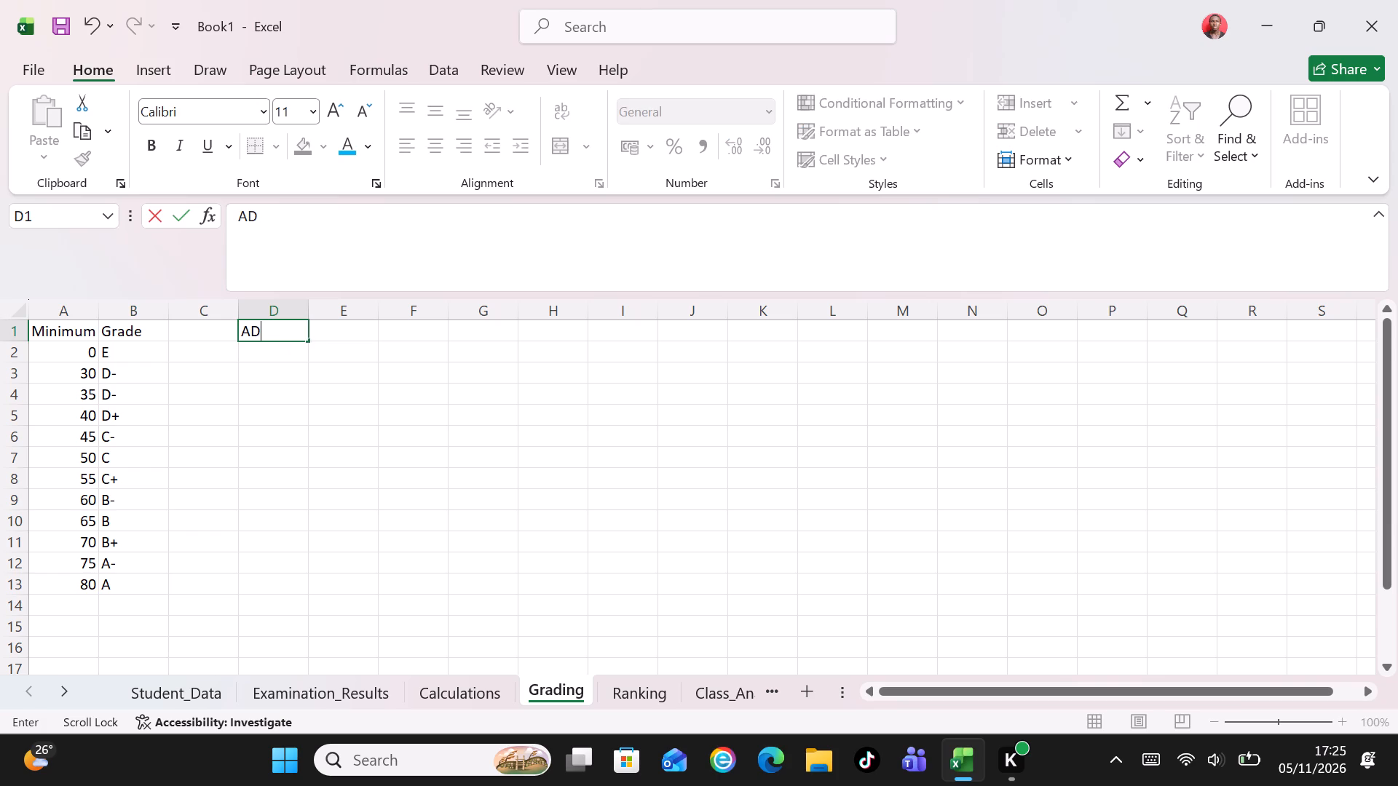
text(M NO)
key(Tab)
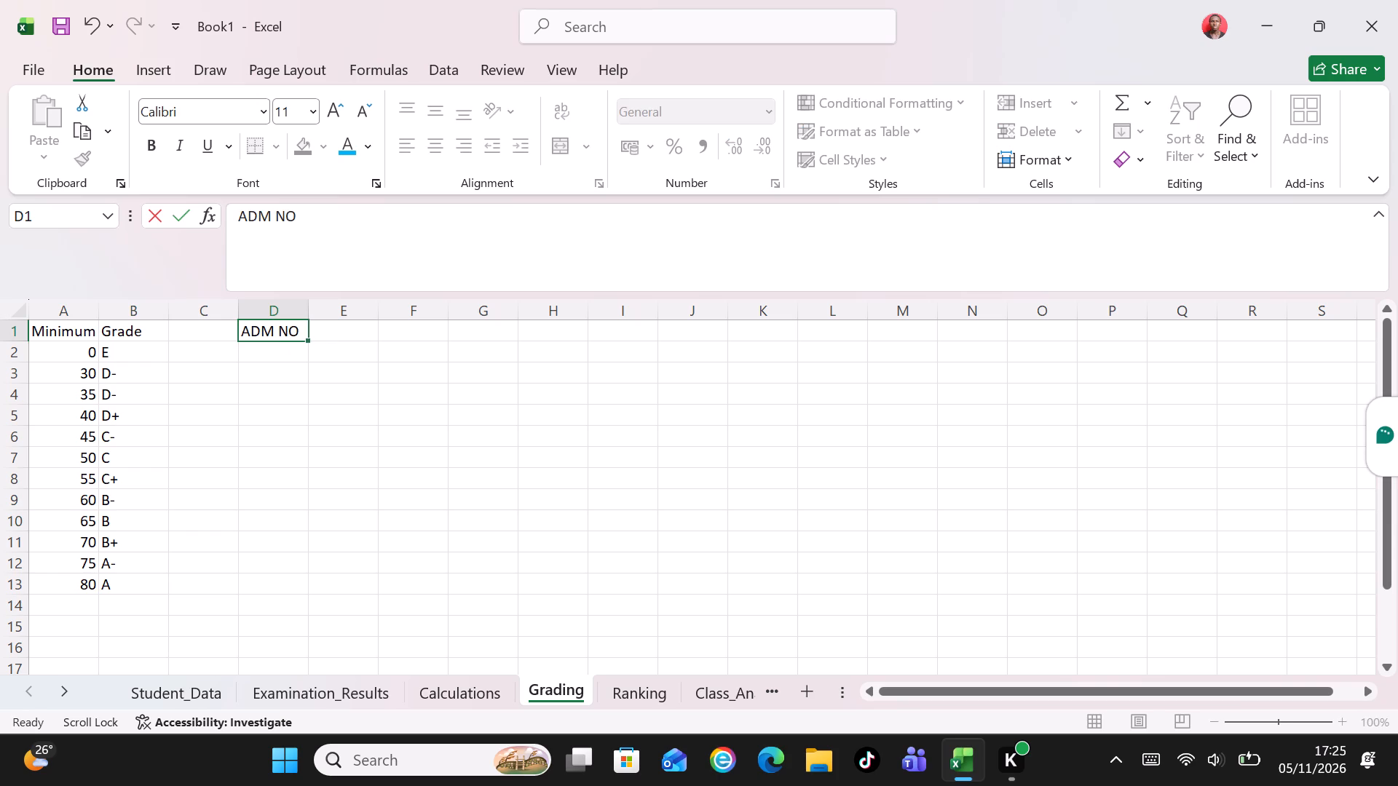
key(s)
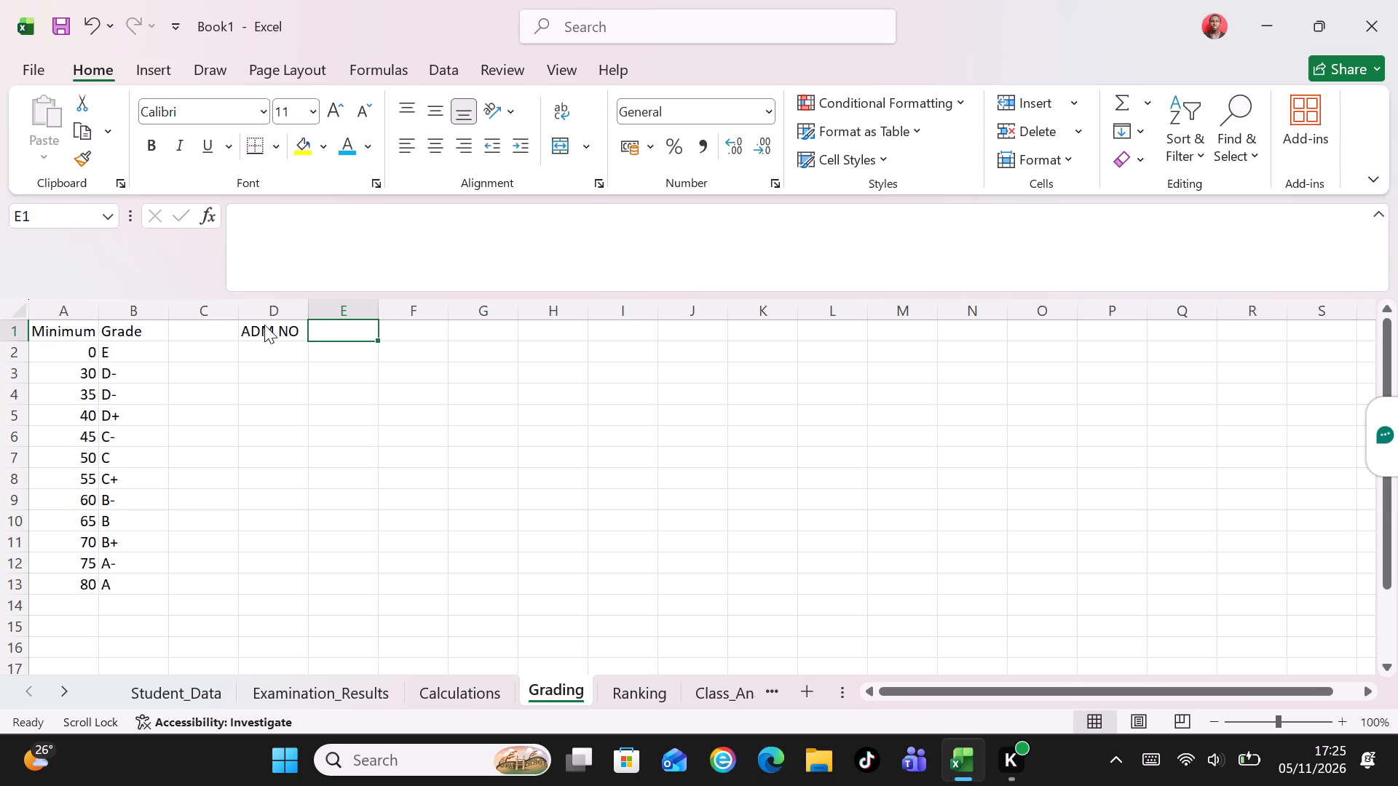
text(tu)
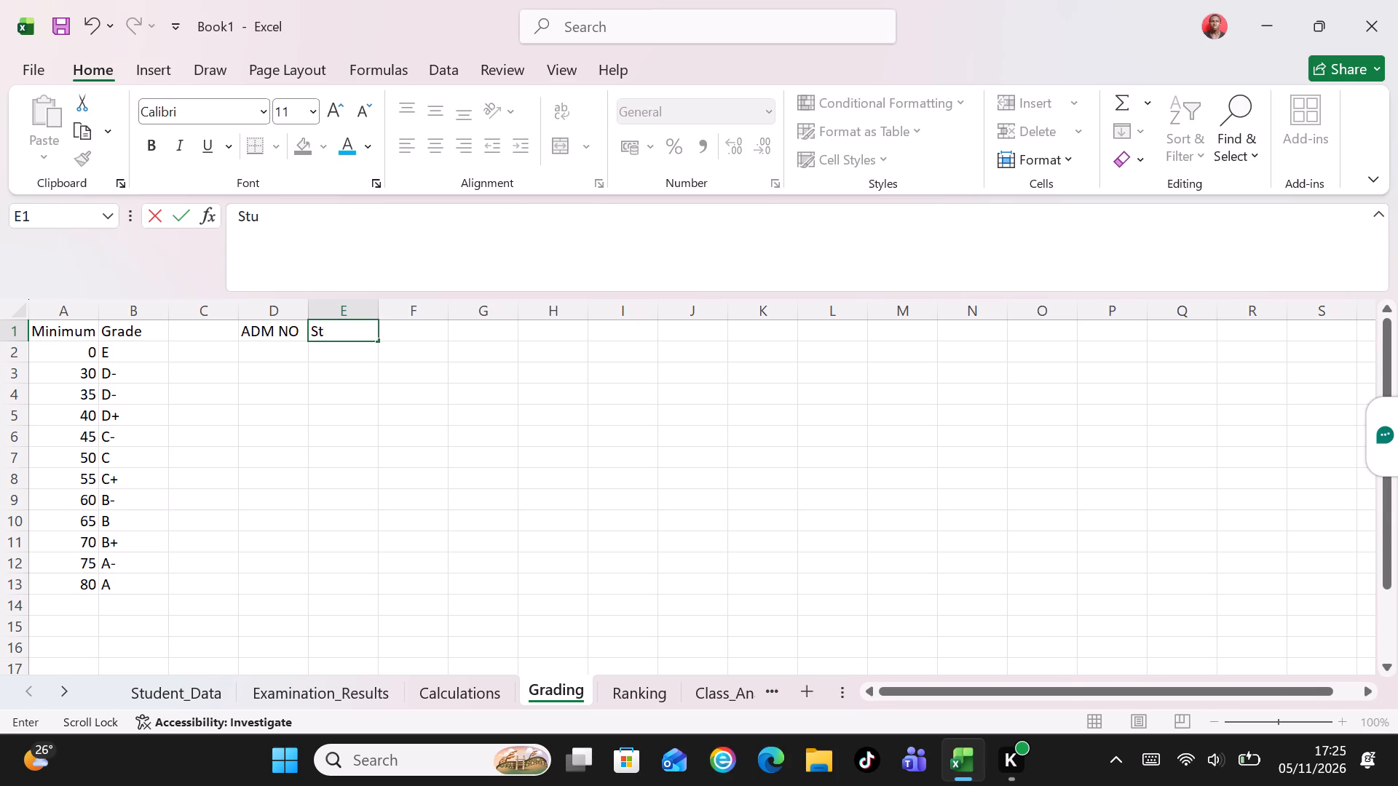
text(dent)
key(shift+underscore)
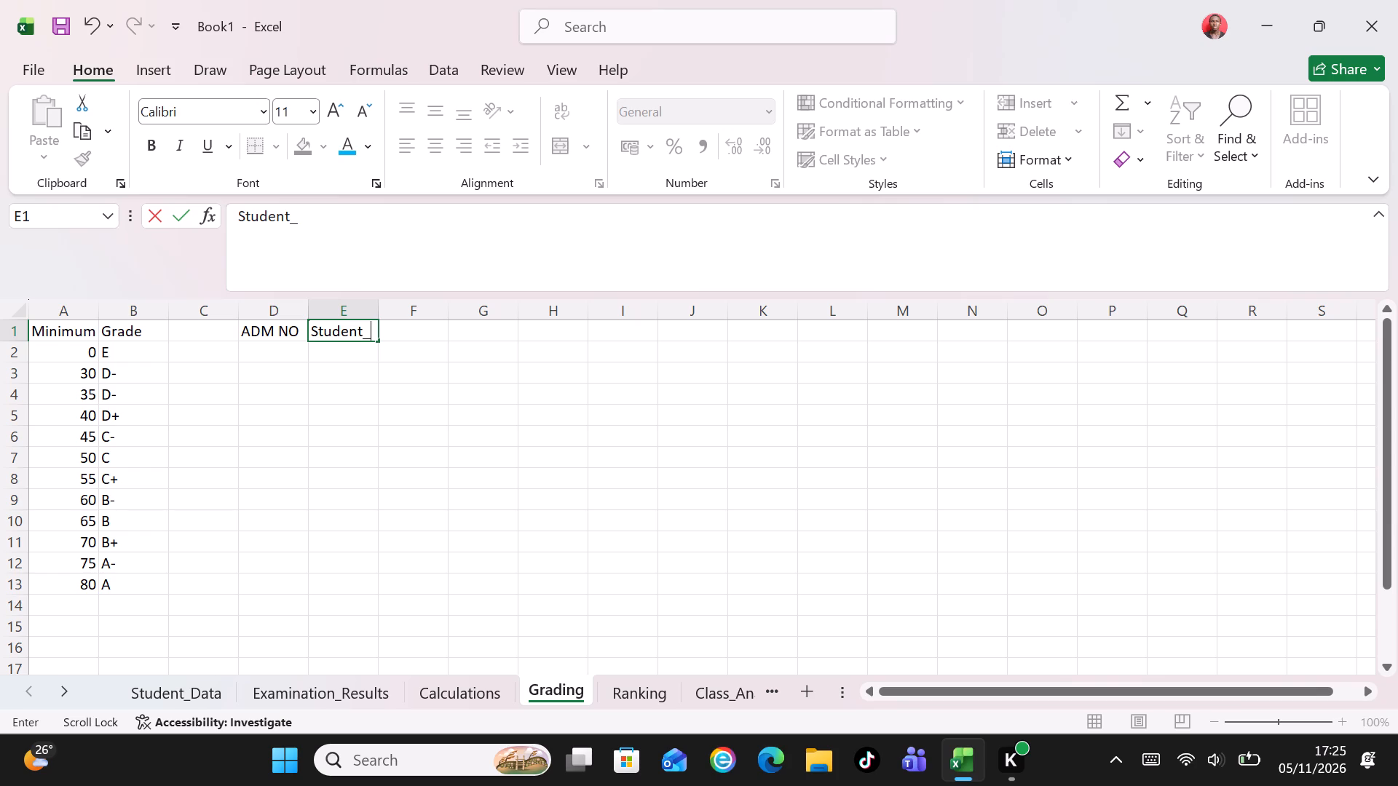
text(Na)
text(me)
key(Tab)
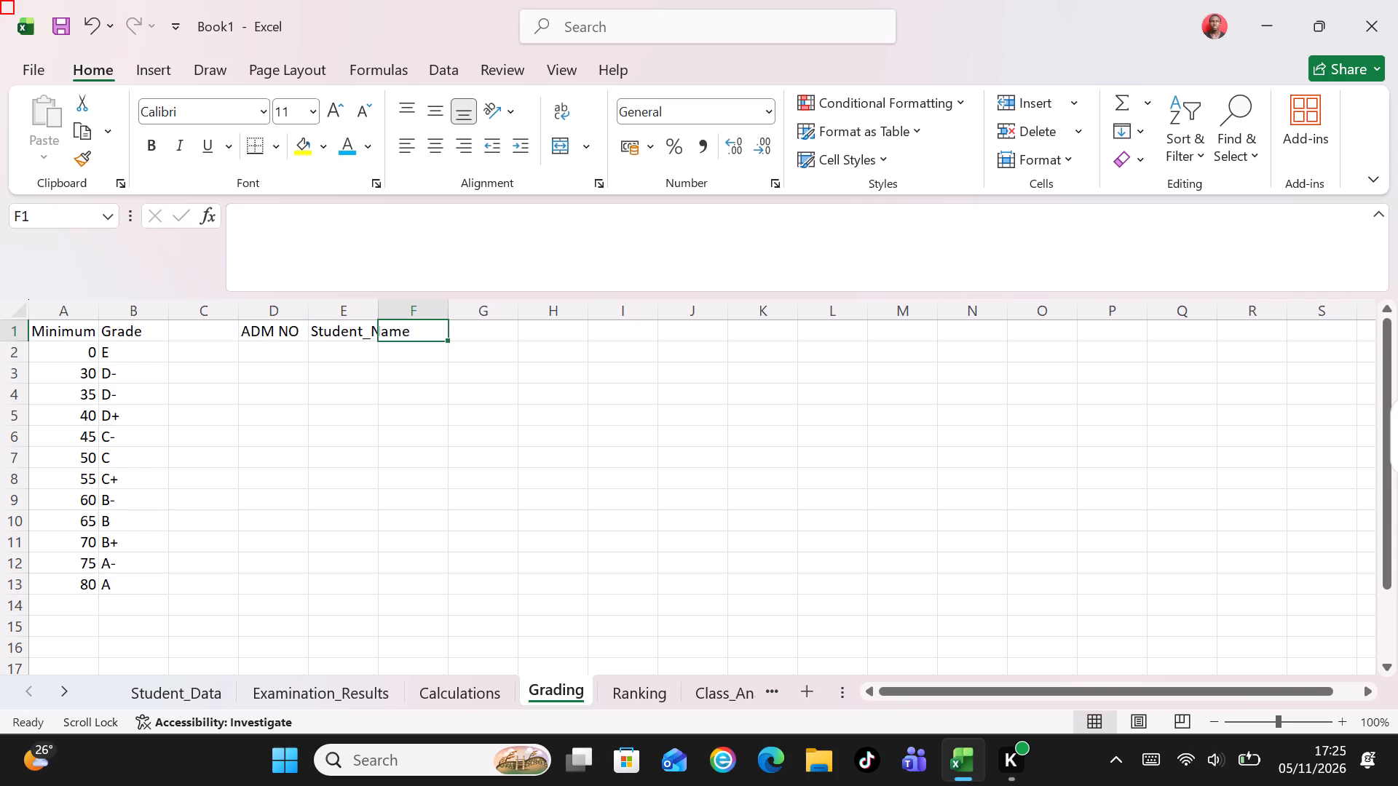
Continue the header row with Average_Marks in F1 and Grade in G1.
key(shift+a)
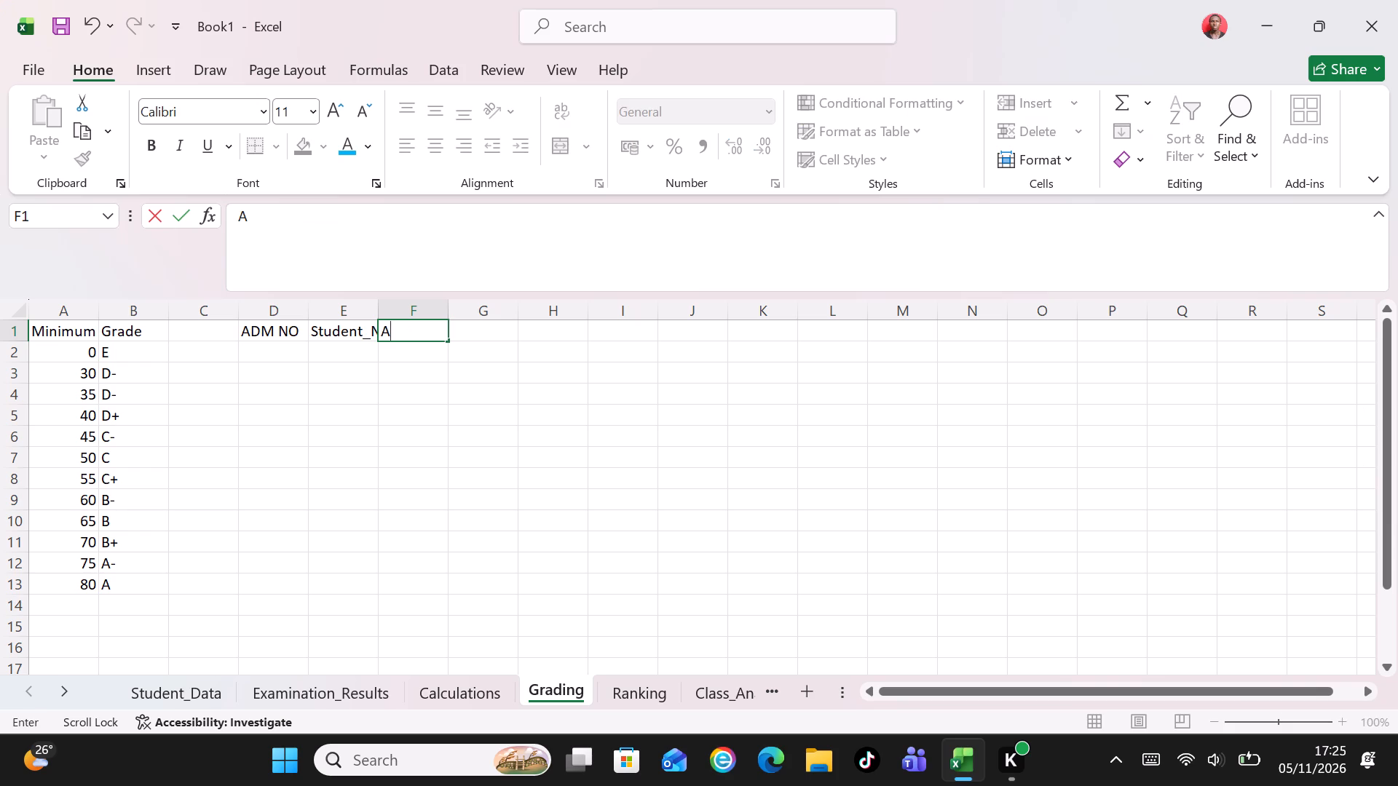
text(verage)
key(shift+underscore)
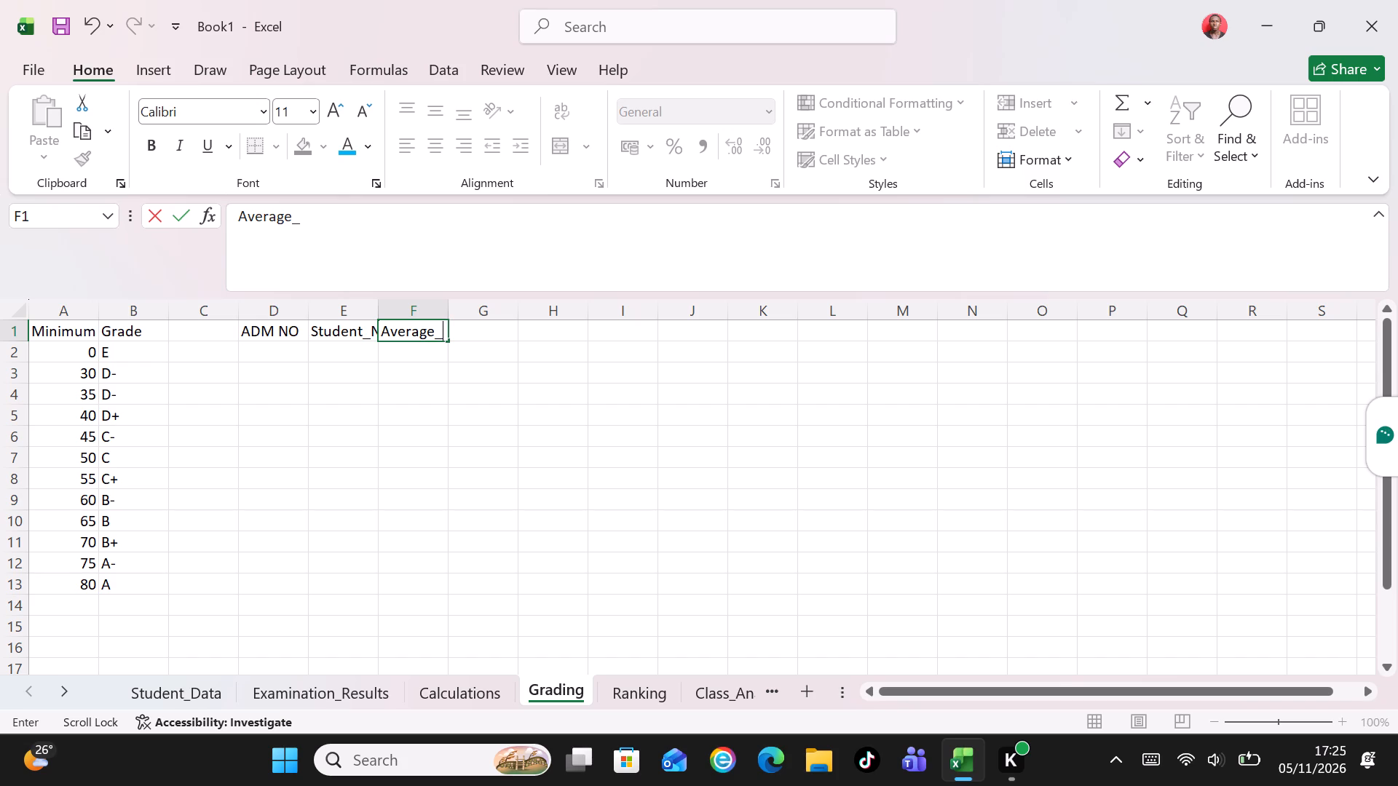
text(Marks)
key(Tab)
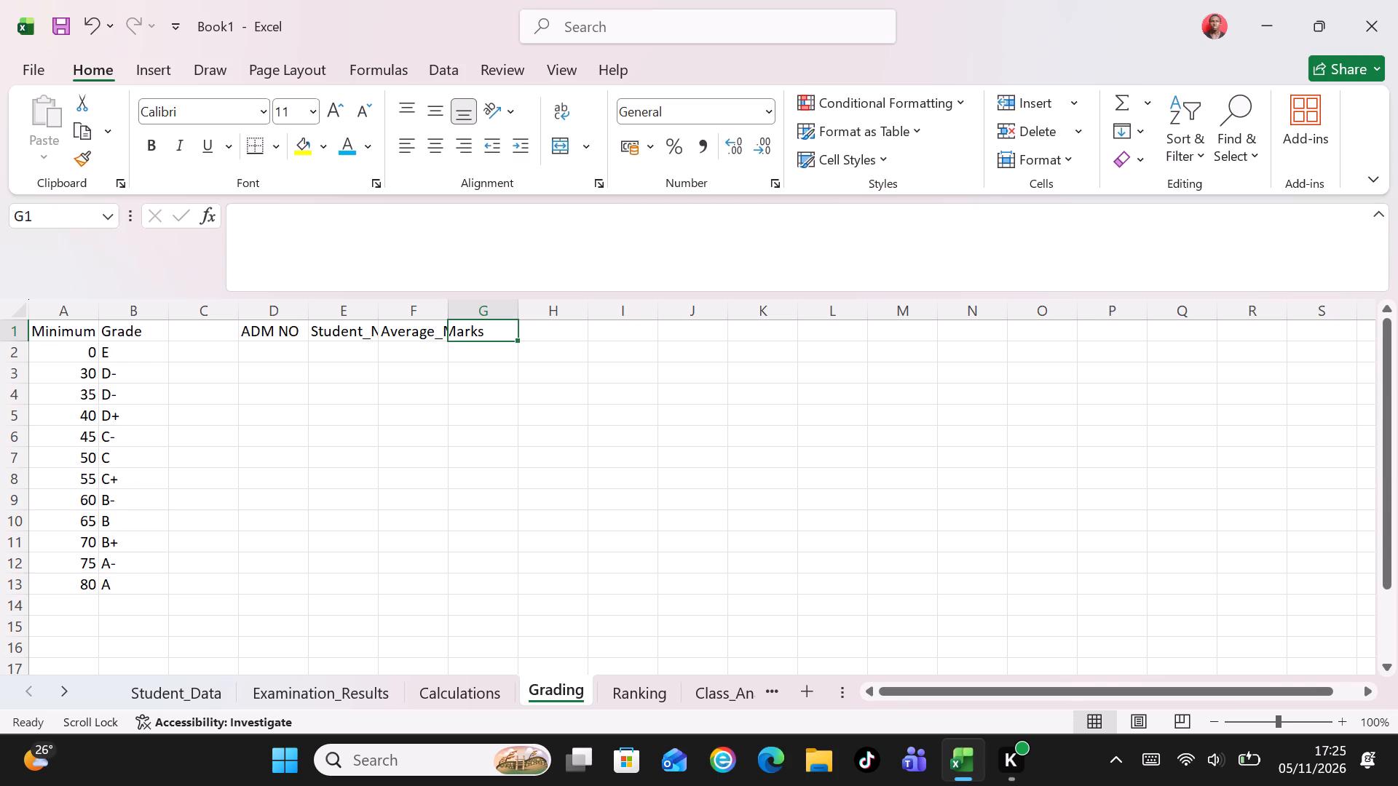
text(Grade)
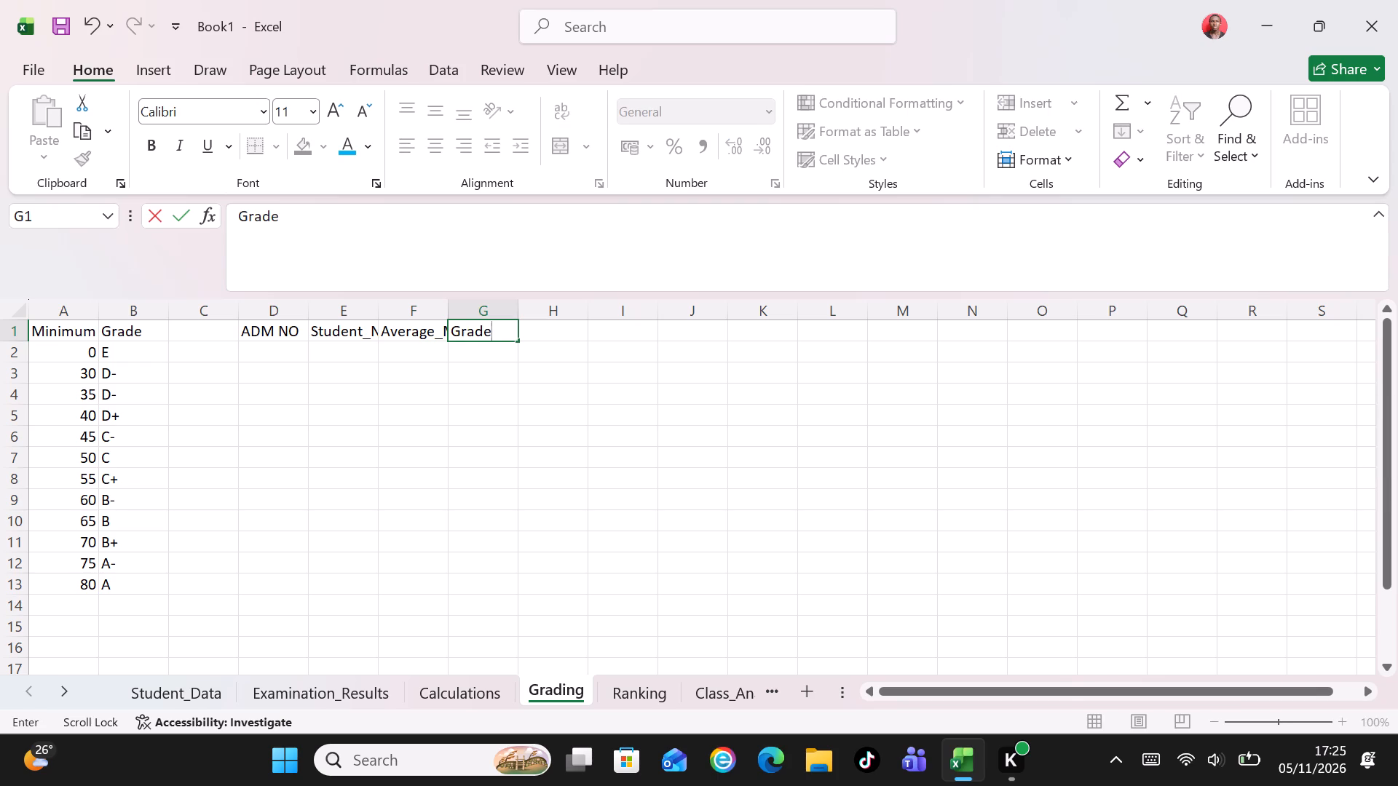
key(Tab)
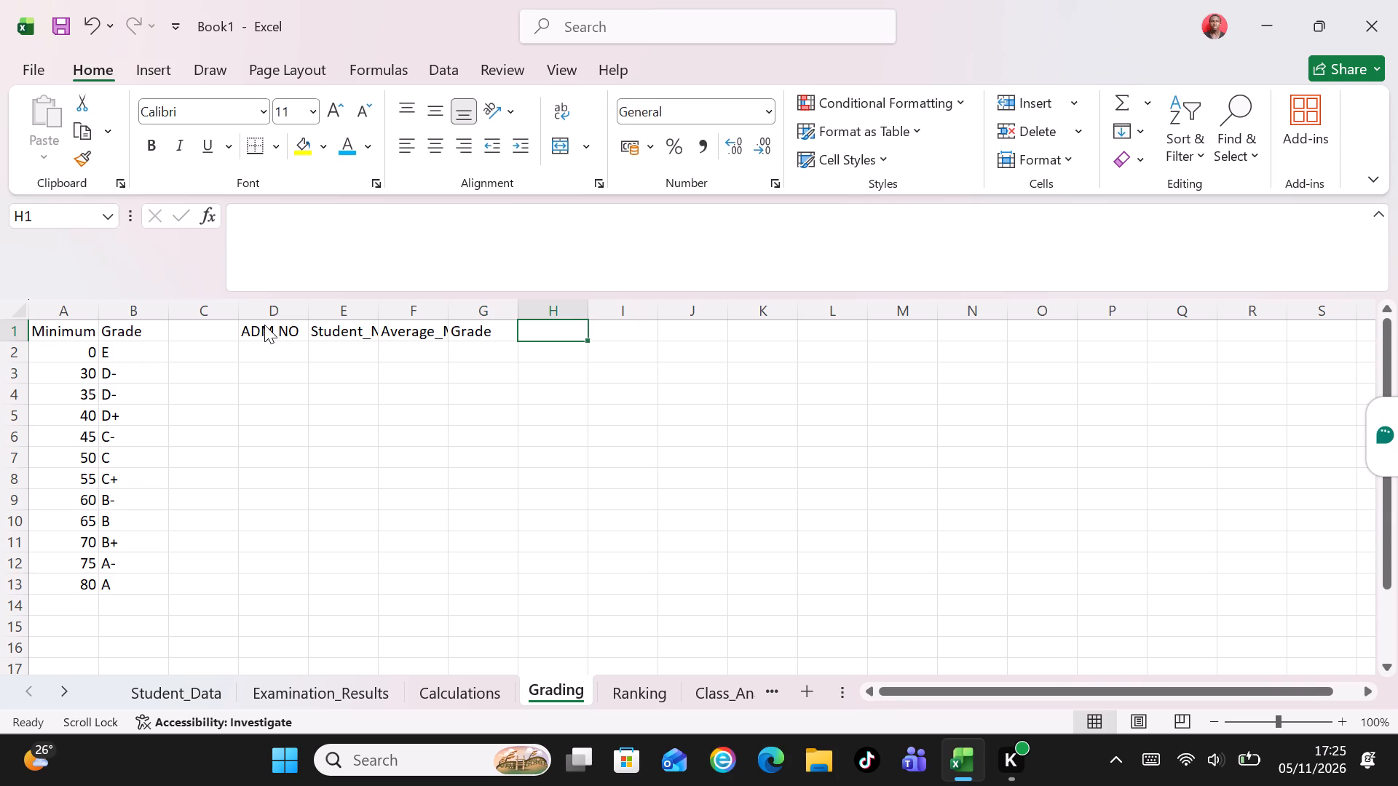
Complete the header row with Performance_Remark in H1.
key(shift+p)
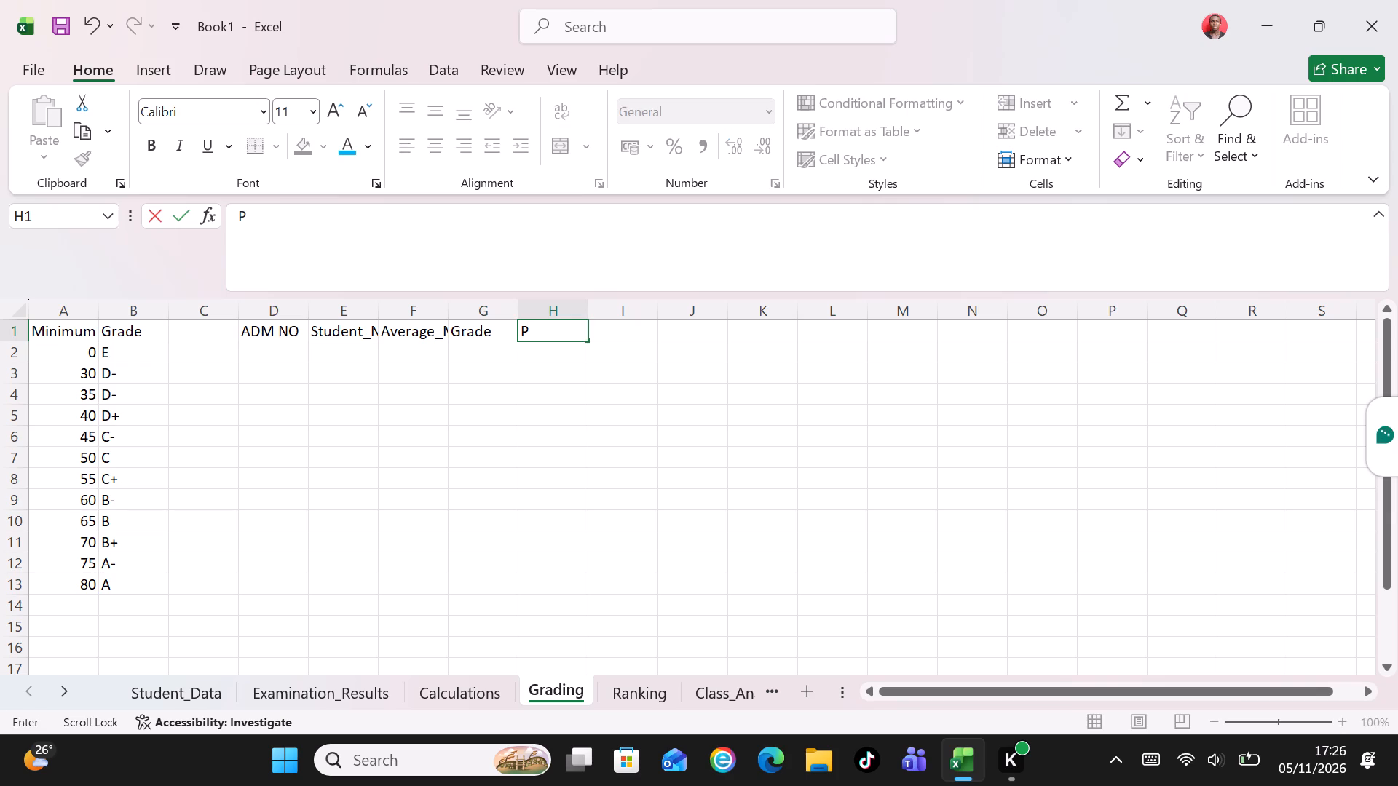
text(erforma)
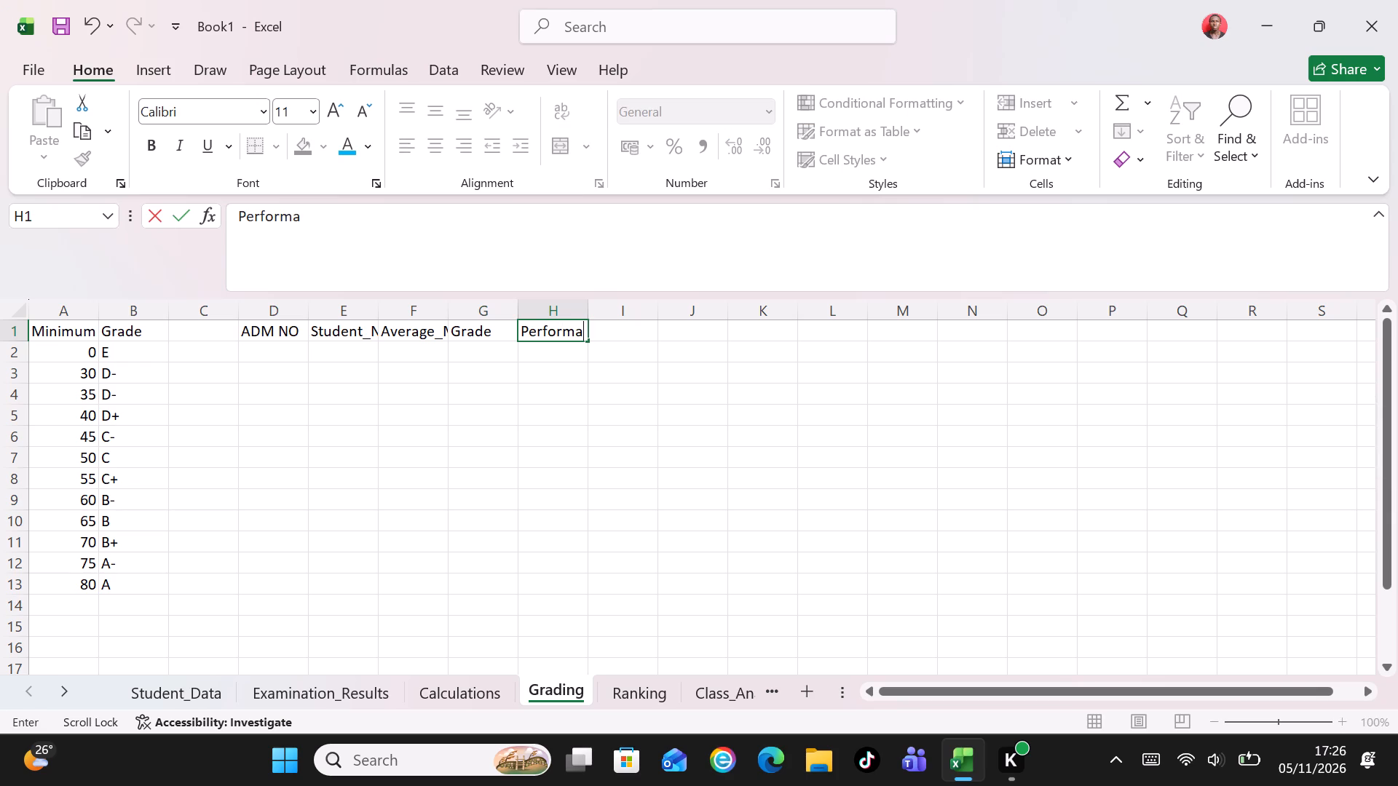
text(nce)
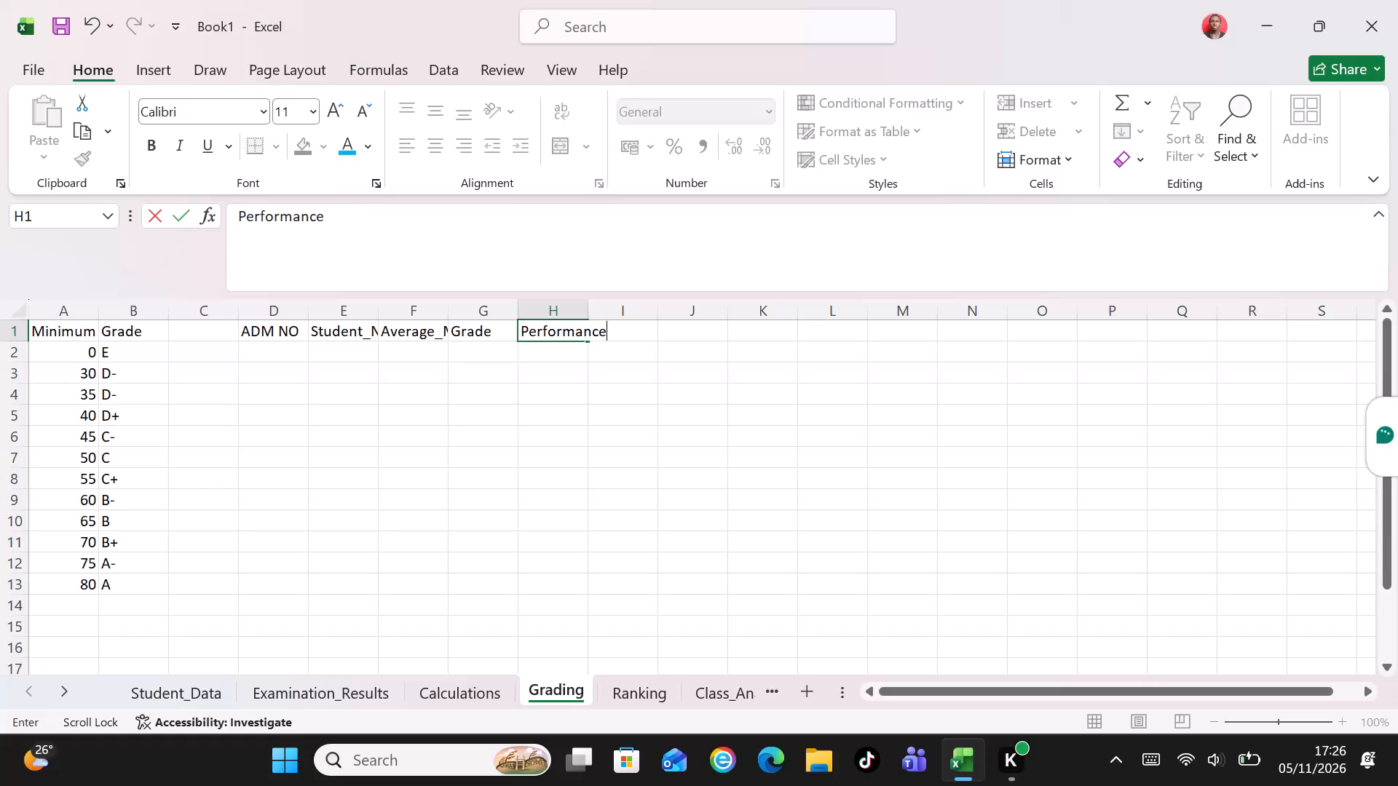
key(shift+underscore)
text(Re)
text(mar)
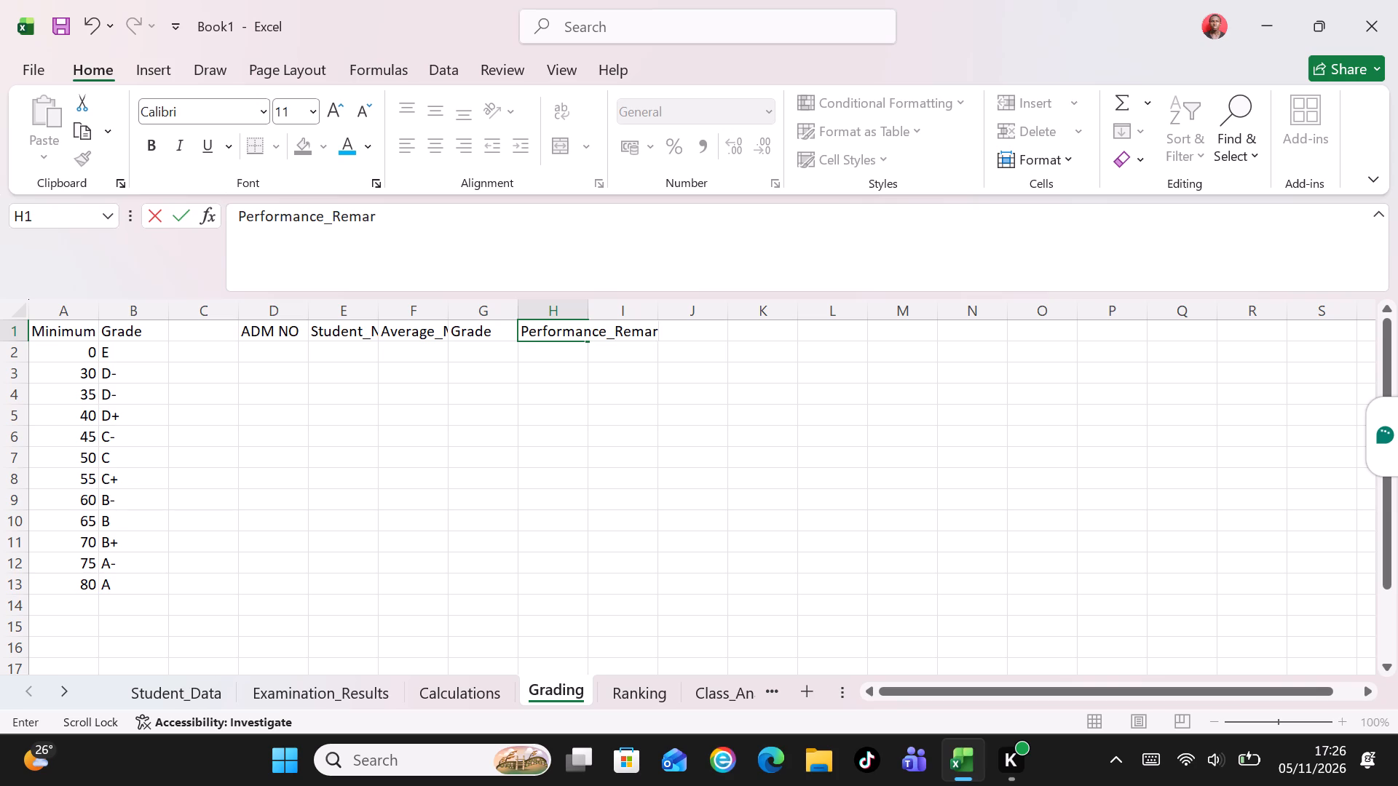
key(k)
key(Return)
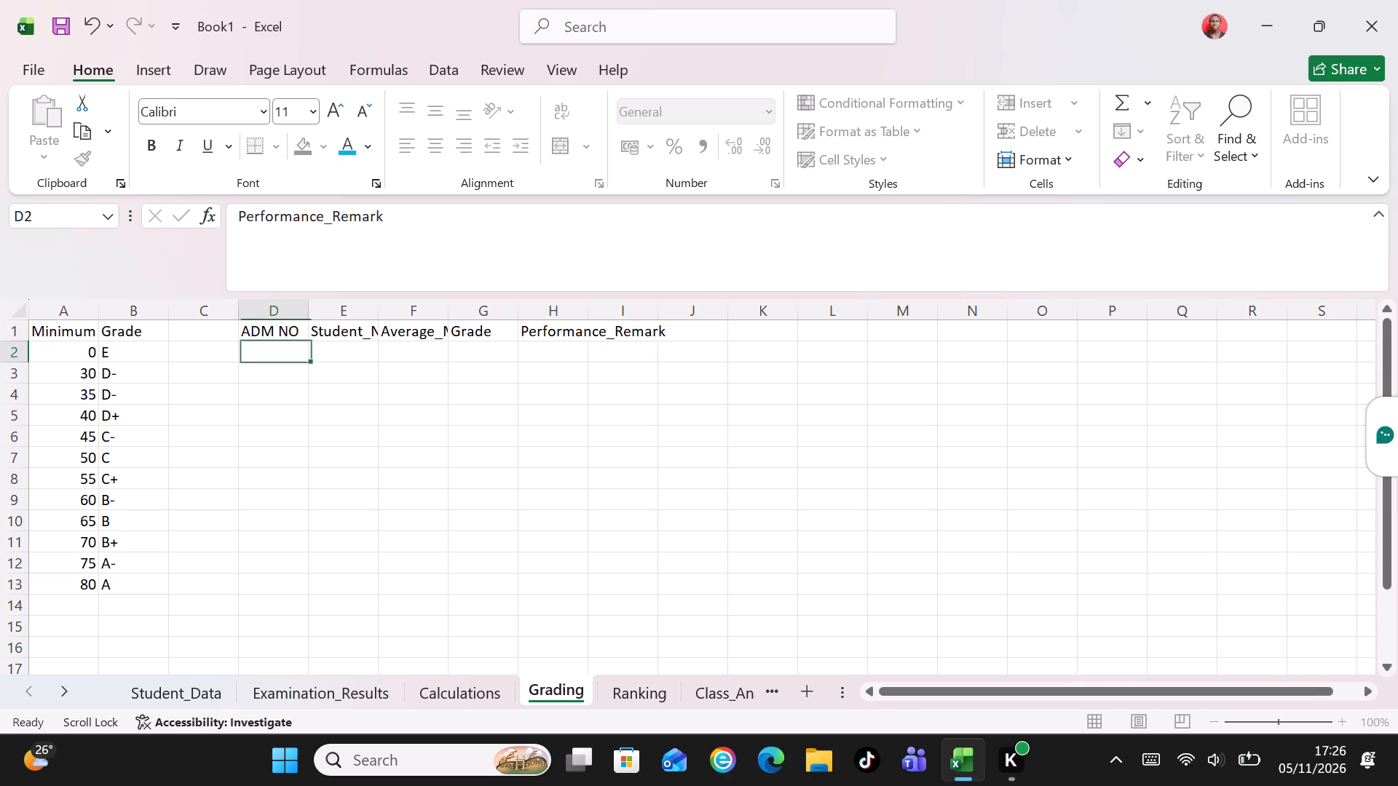
AutoFit the widths of the Student_Name, Average_Marks and Performance_Remark columns to their headers.
click(375, 312)
click(375, 312)
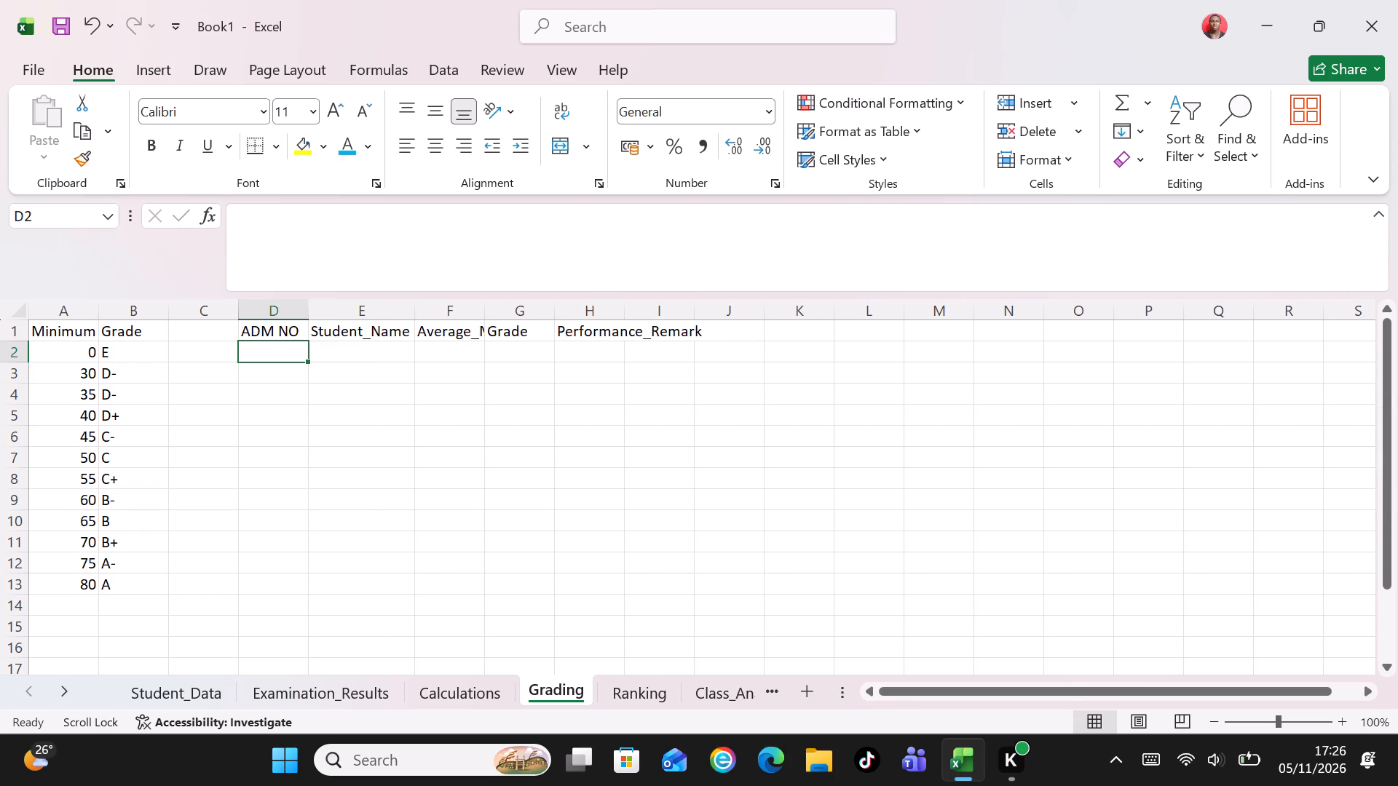
triple_click(481, 315)
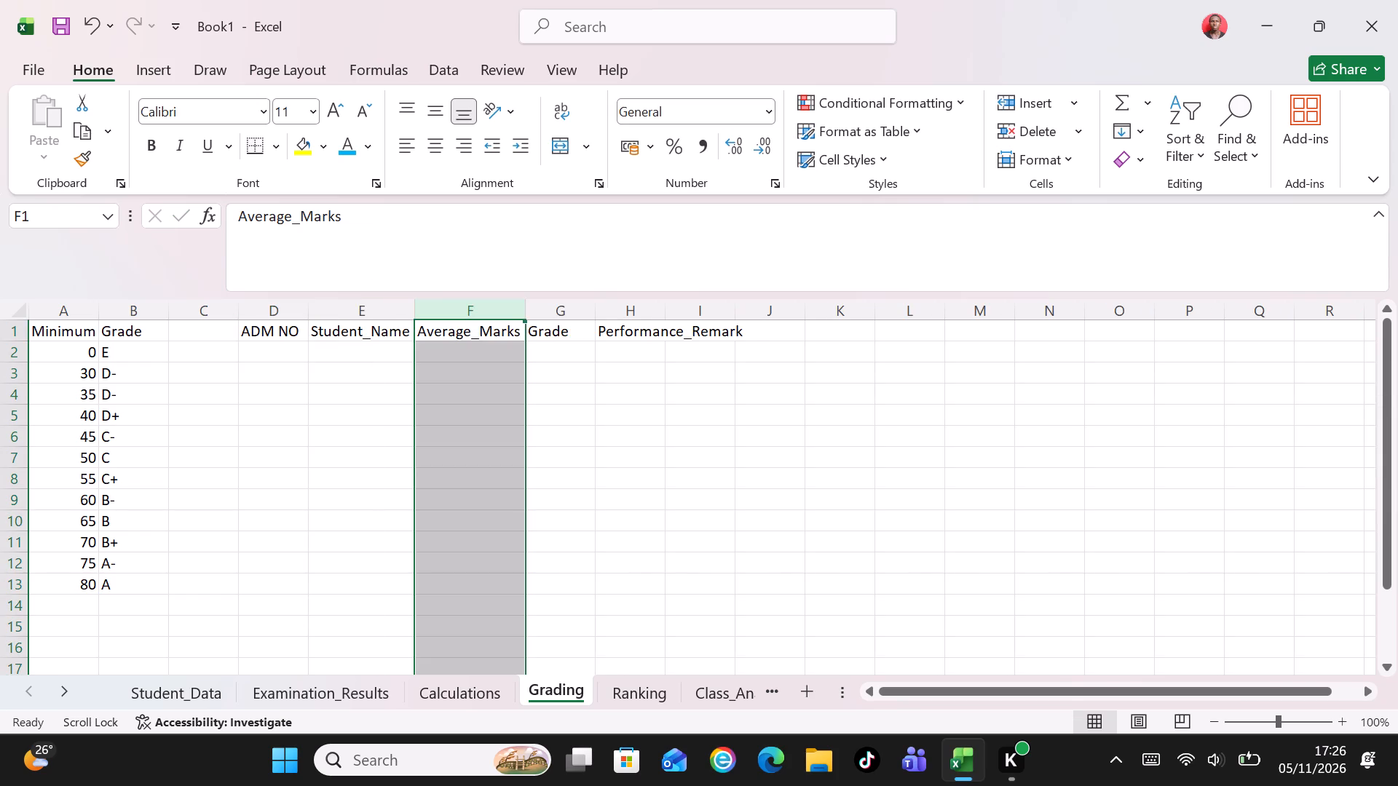
triple_click(665, 318)
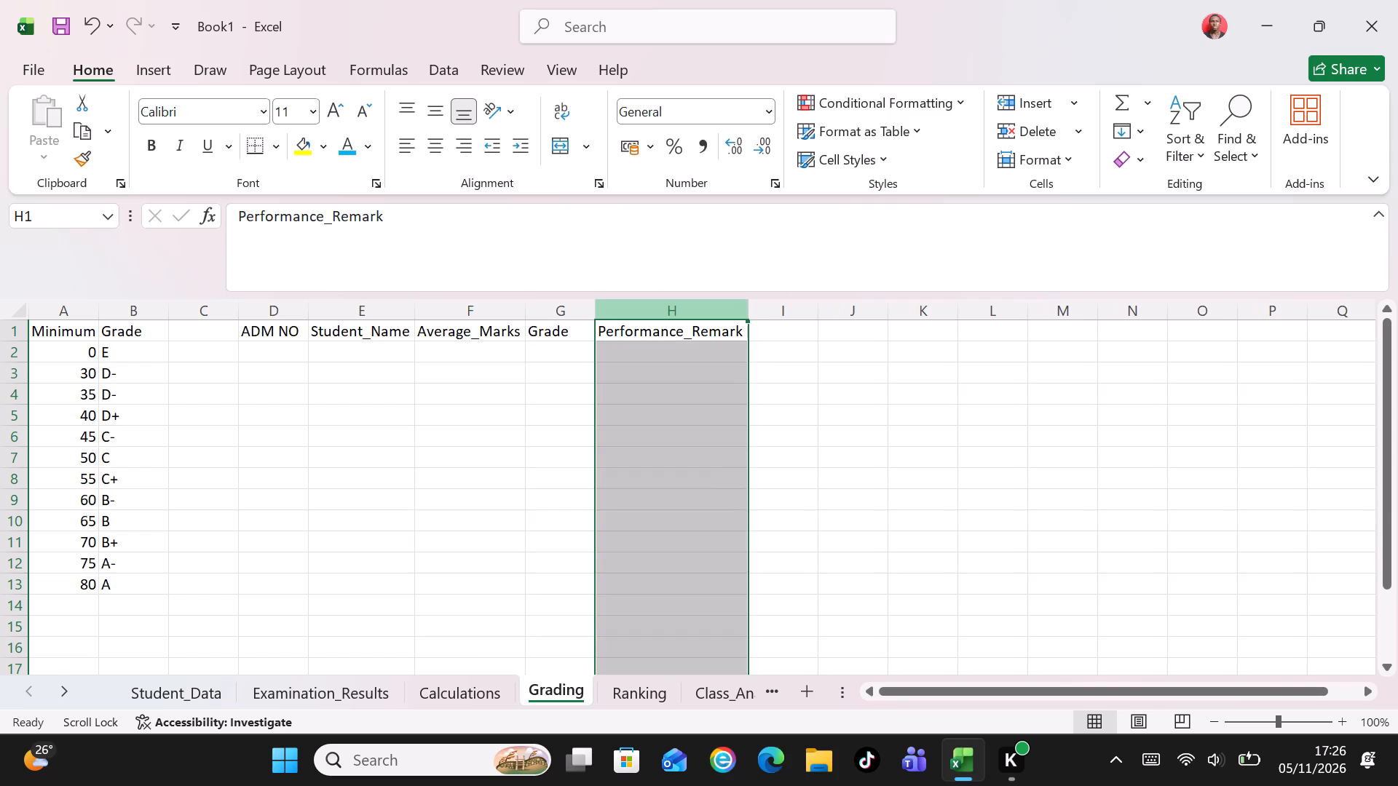
Link the first ADM NO cell, D2, to the Calculations sheet with the formula =Calculations!A2.
click(296, 354)
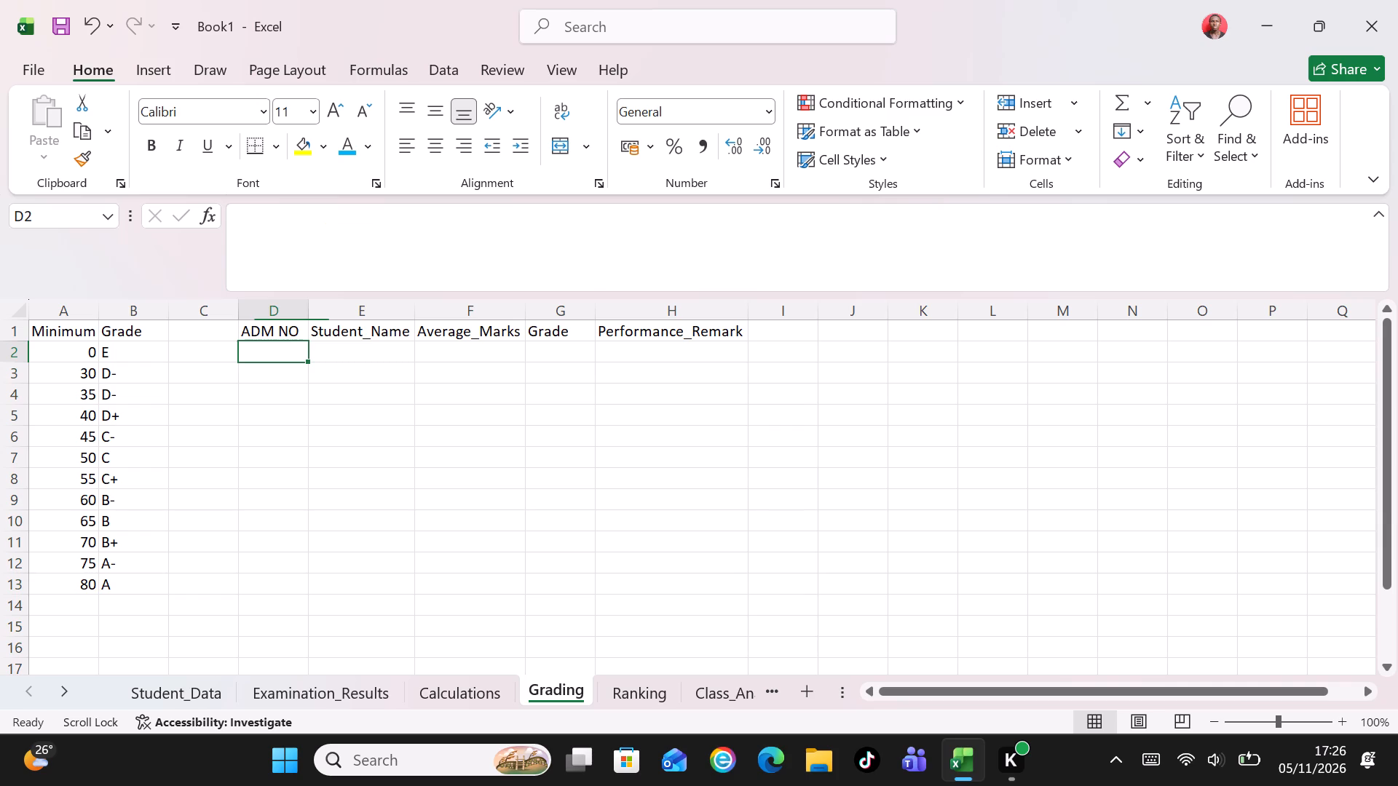
key(shift+c)
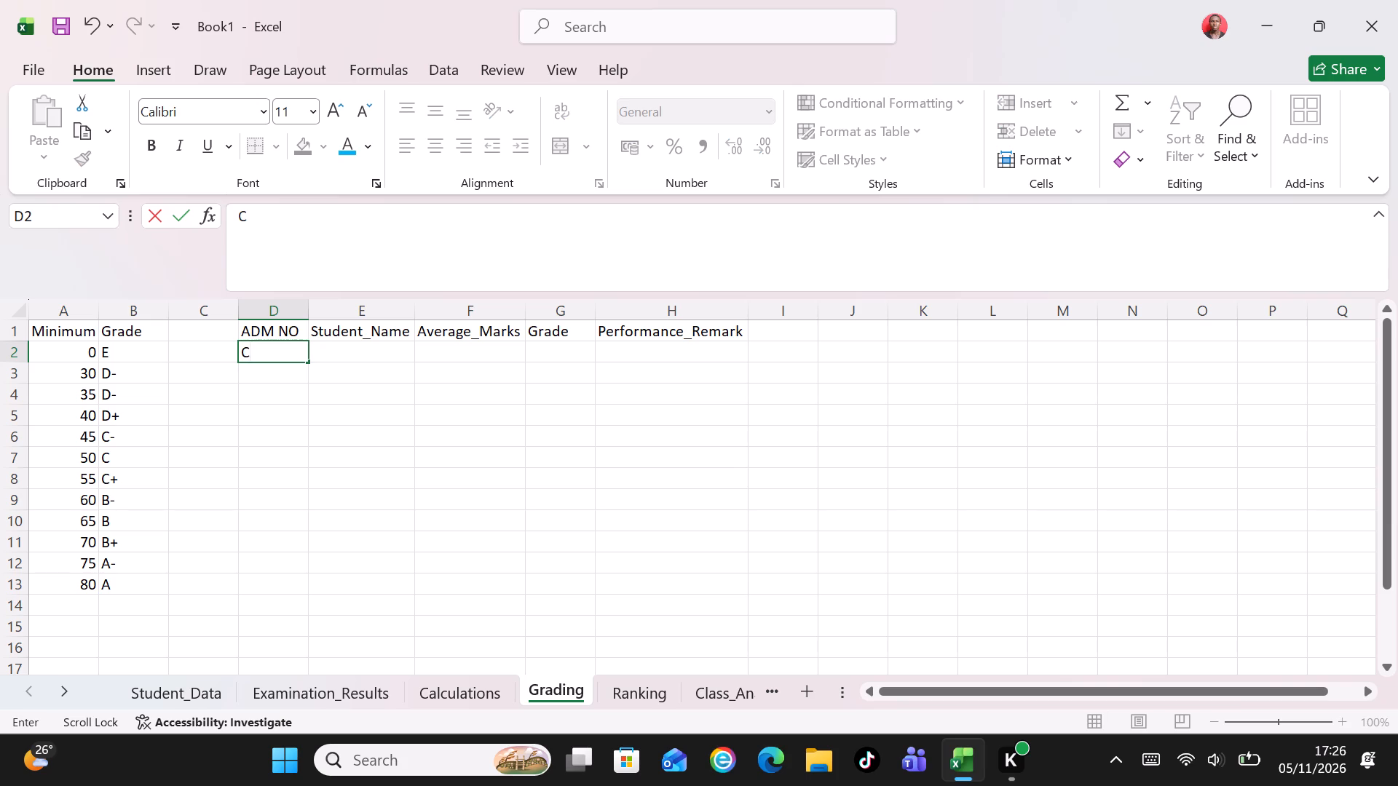
key(BackSpace)
key(equal)
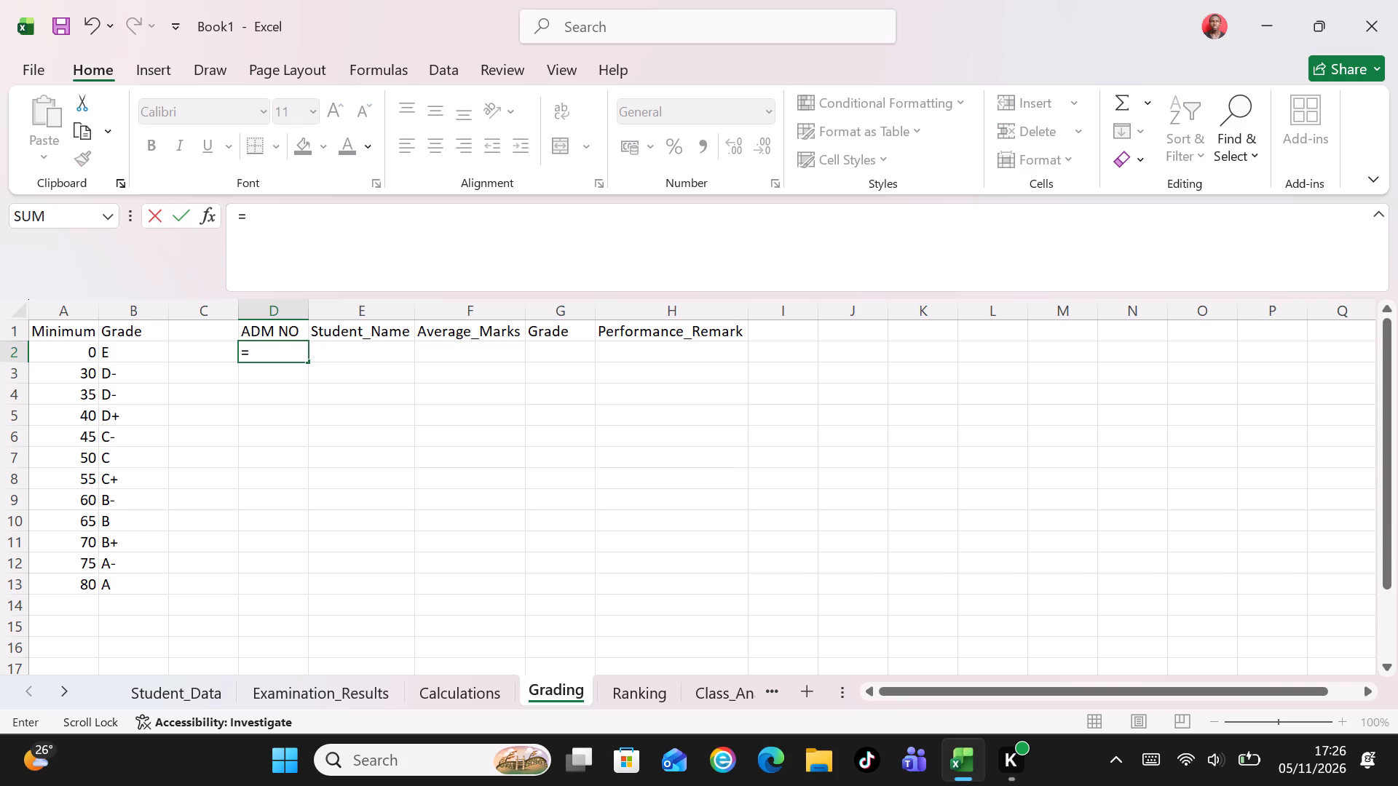
key(shift+c)
key(a)
text(lculations)
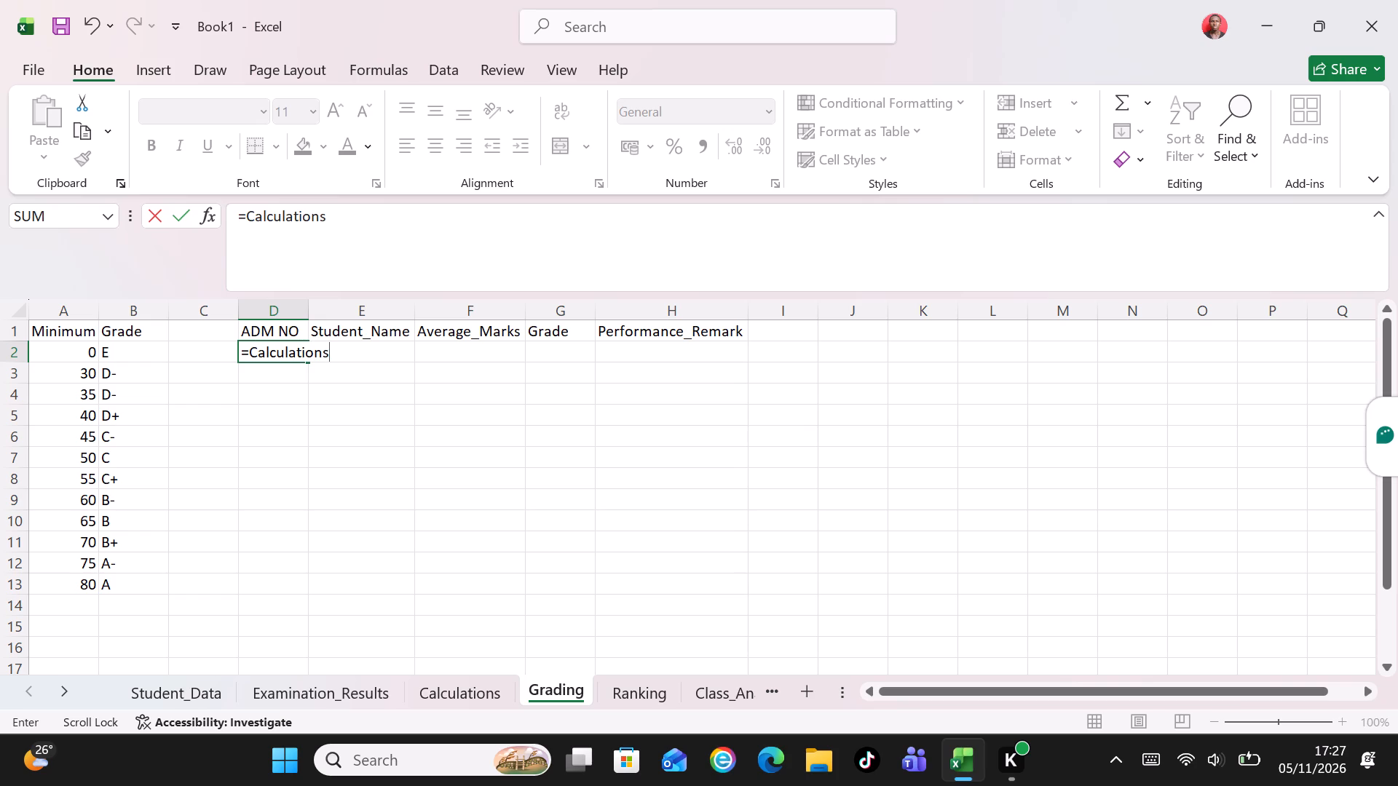
key(shift+exclam)
key(shift+a)
key(2)
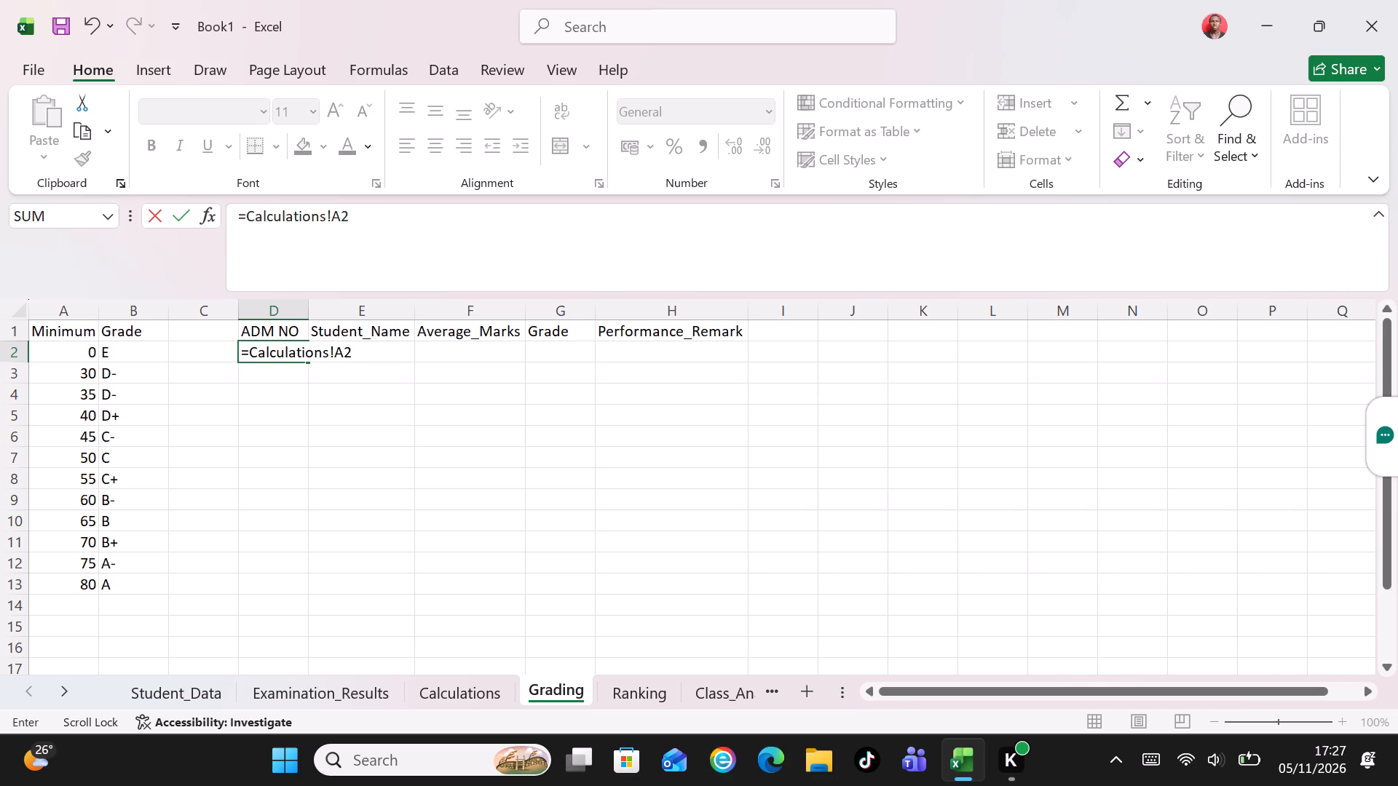
key(Return)
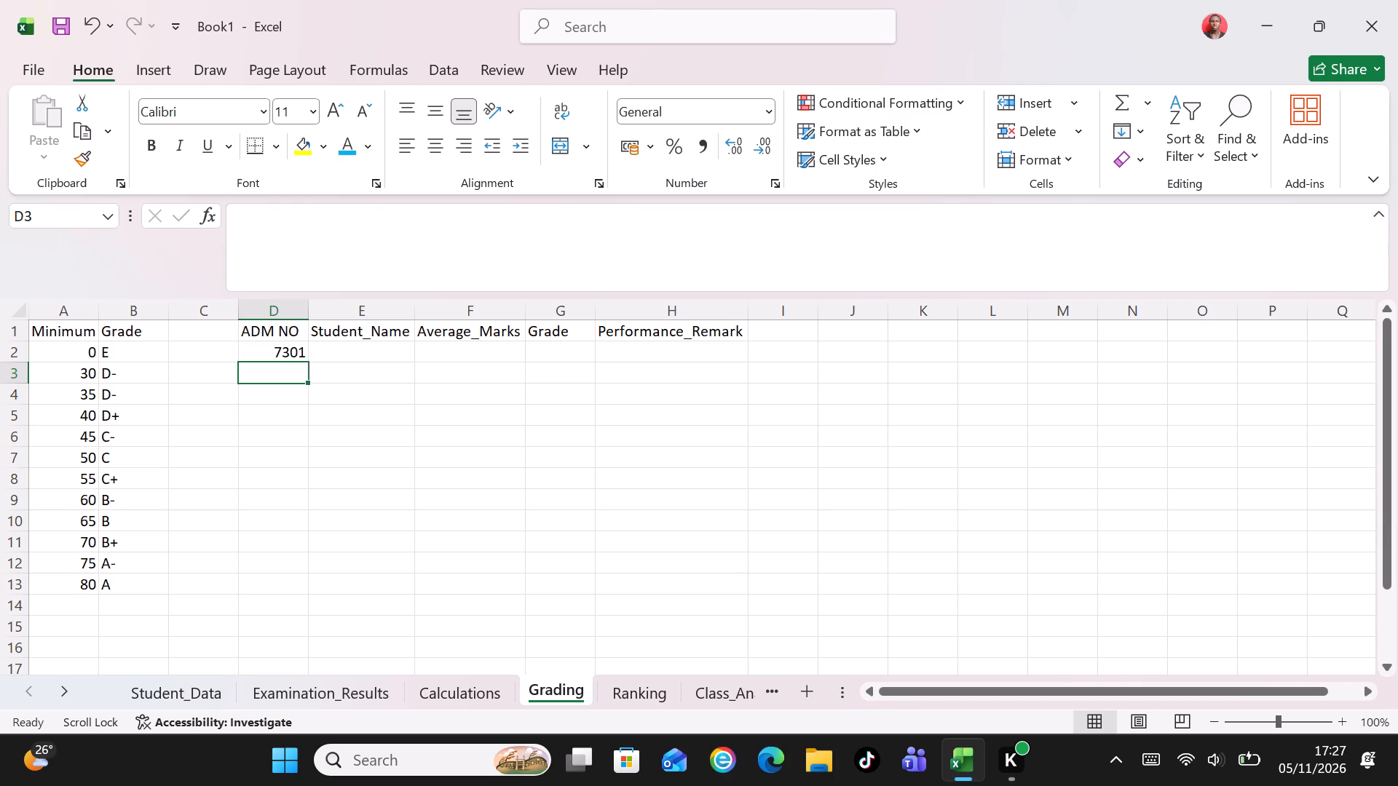
Link the first Student_Name cell, E2, to the Calculations sheet with the formula =Calculations!B2.
click(337, 348)
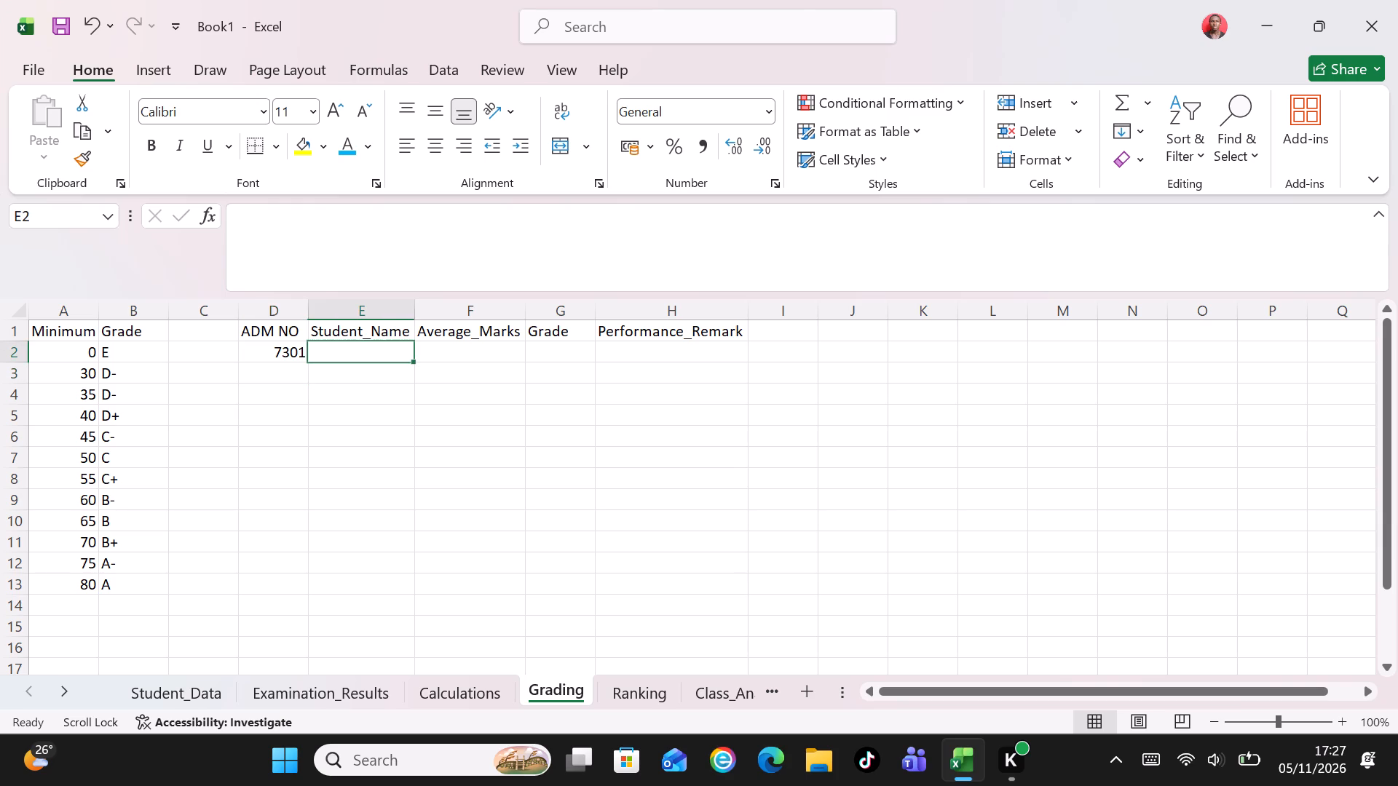
key(equal)
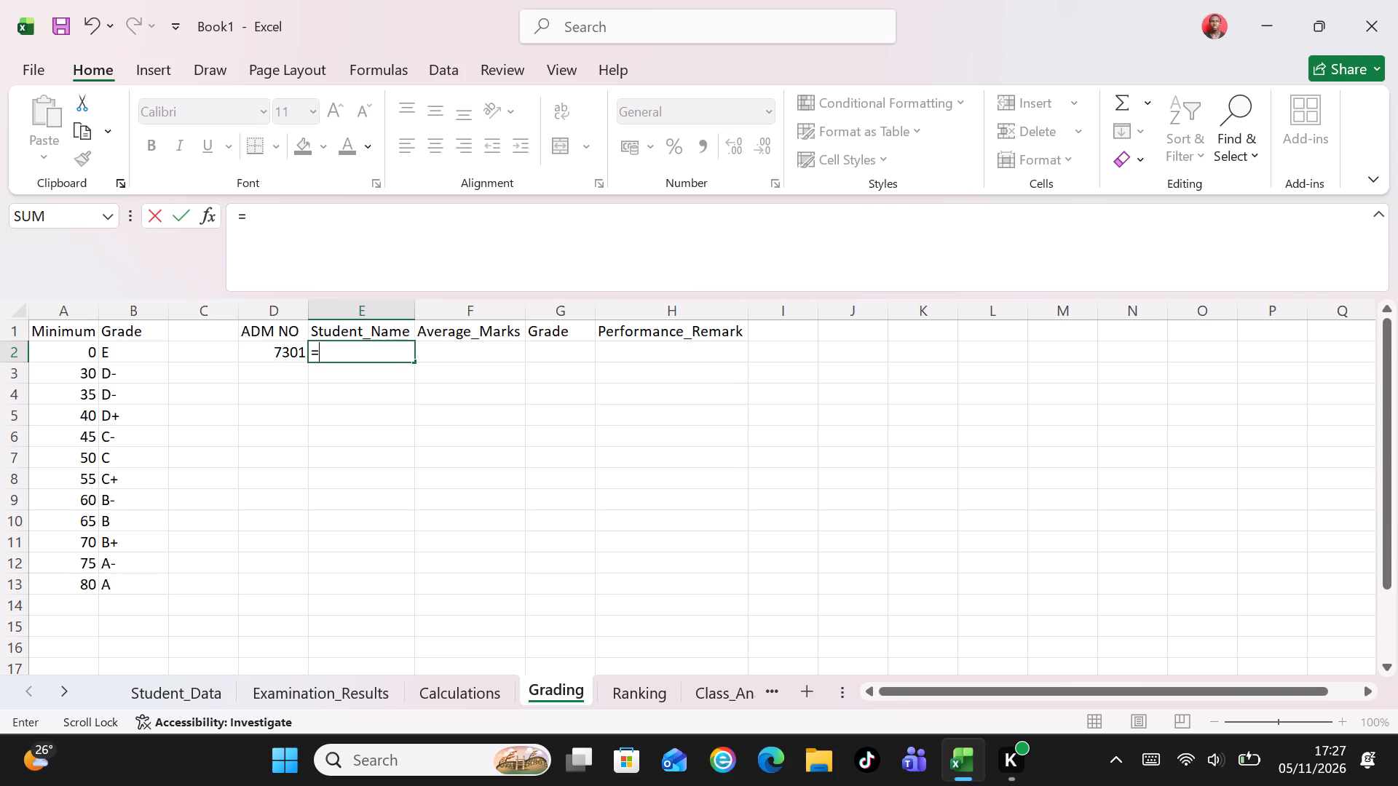
key(shift+c)
text(al)
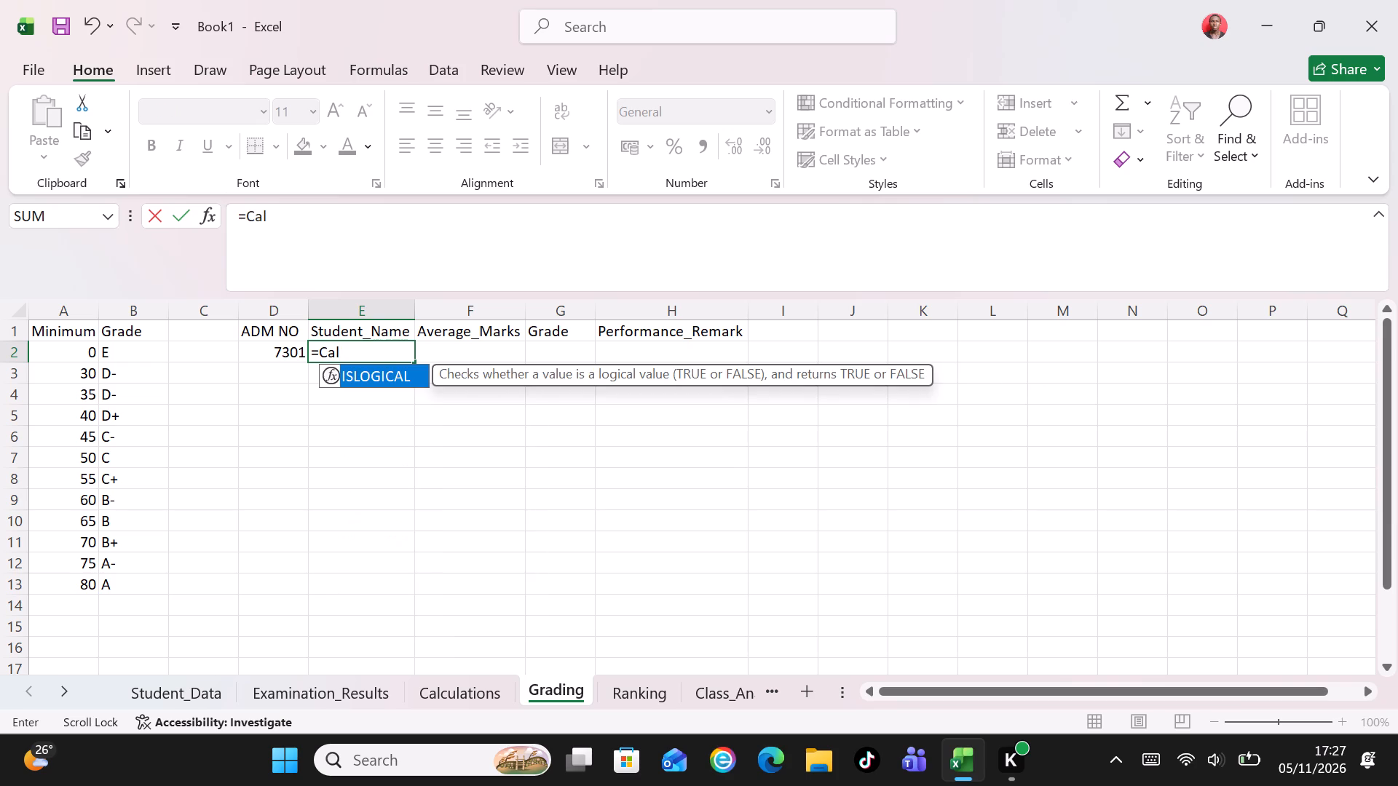
text(culations)
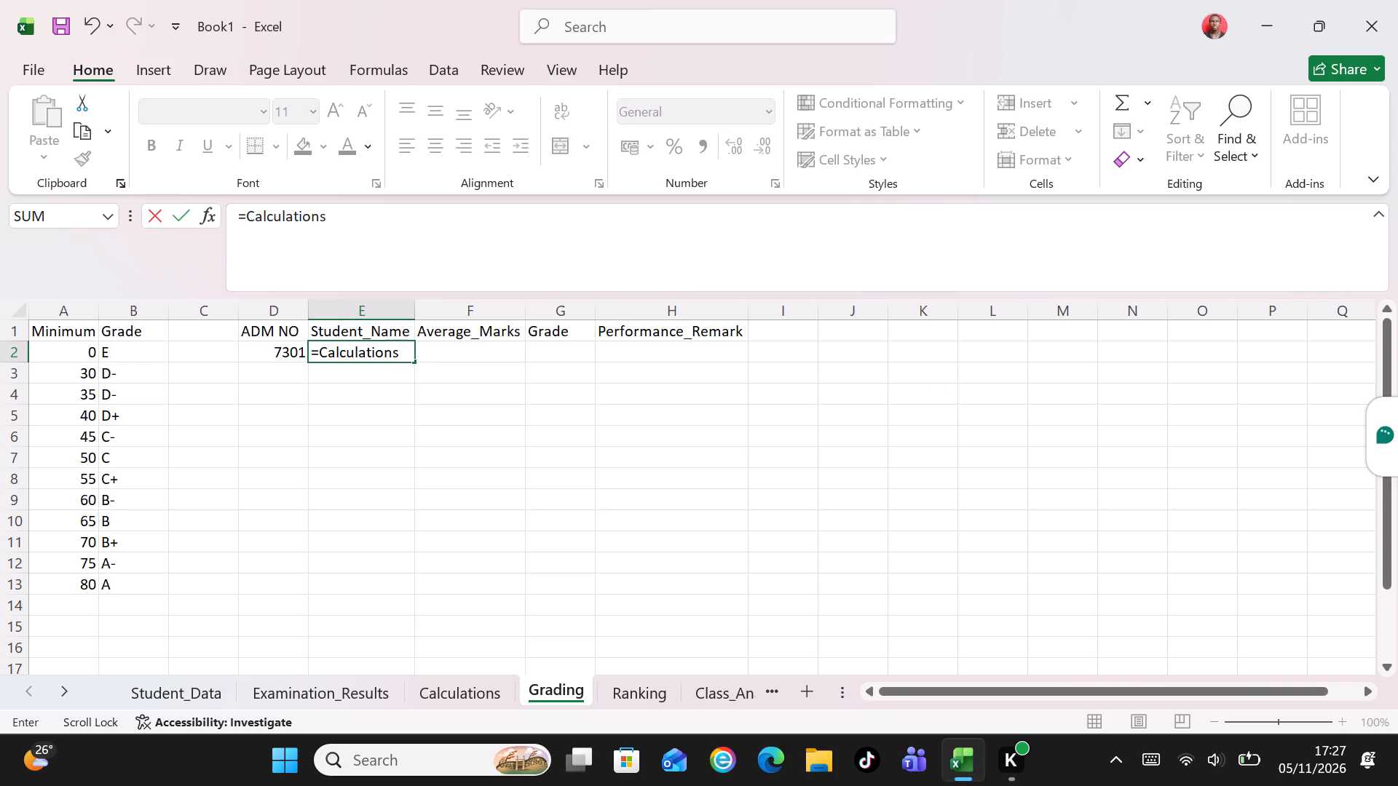
key(shift+exclam)
text(B2)
key(Return)
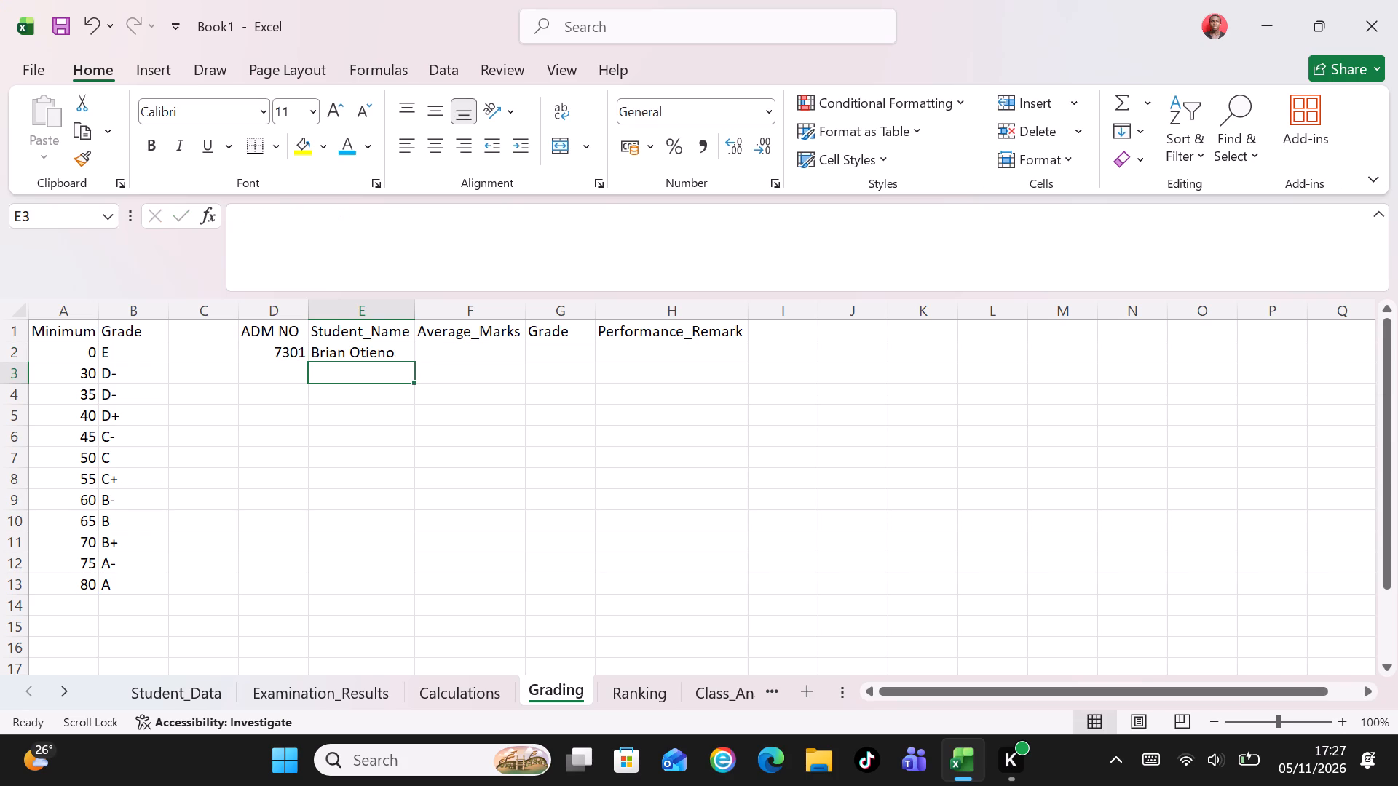
Link the first Average_Marks cell, F2, to the Calculations sheet with the formula =Calculations!D2.
click(449, 352)
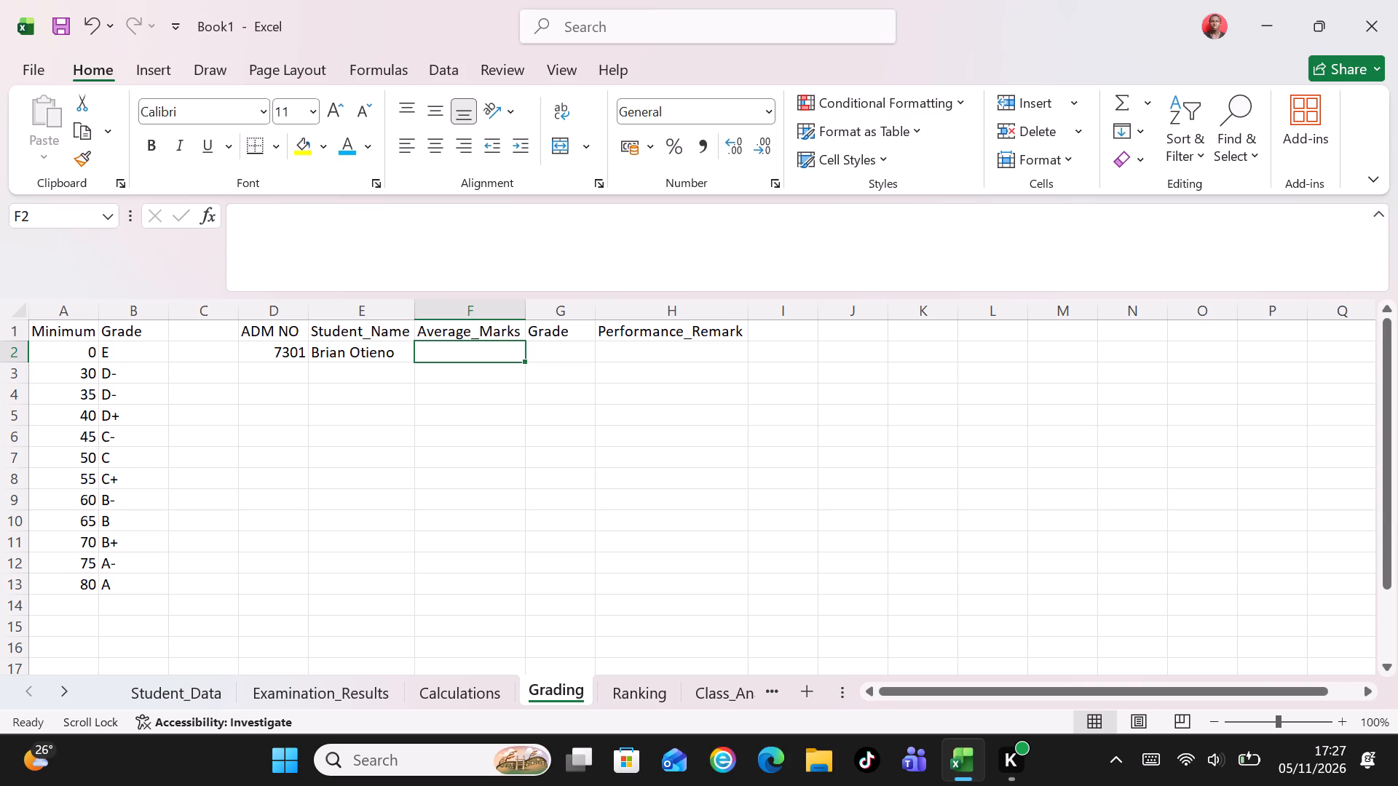
key(equal)
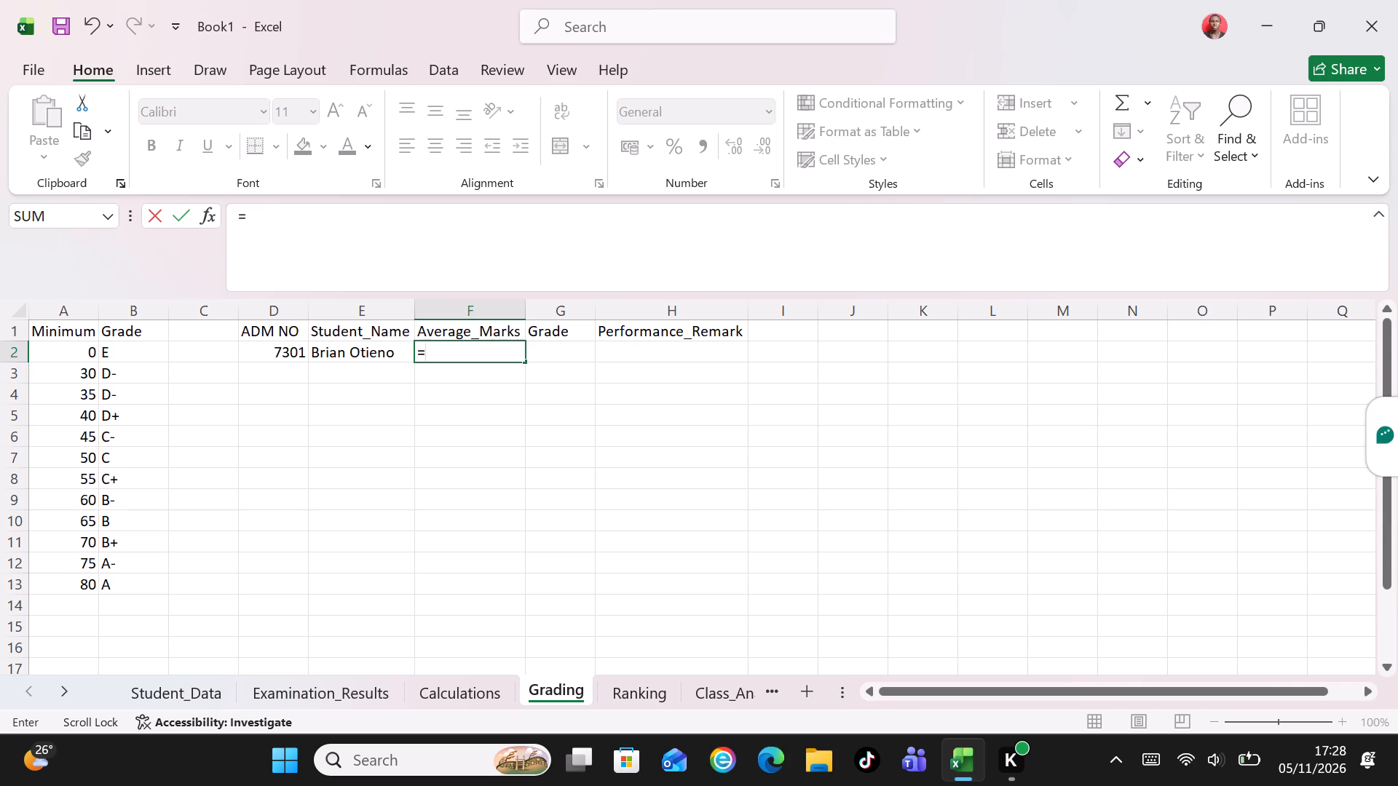
key(shift+c)
text(al)
text(culations)
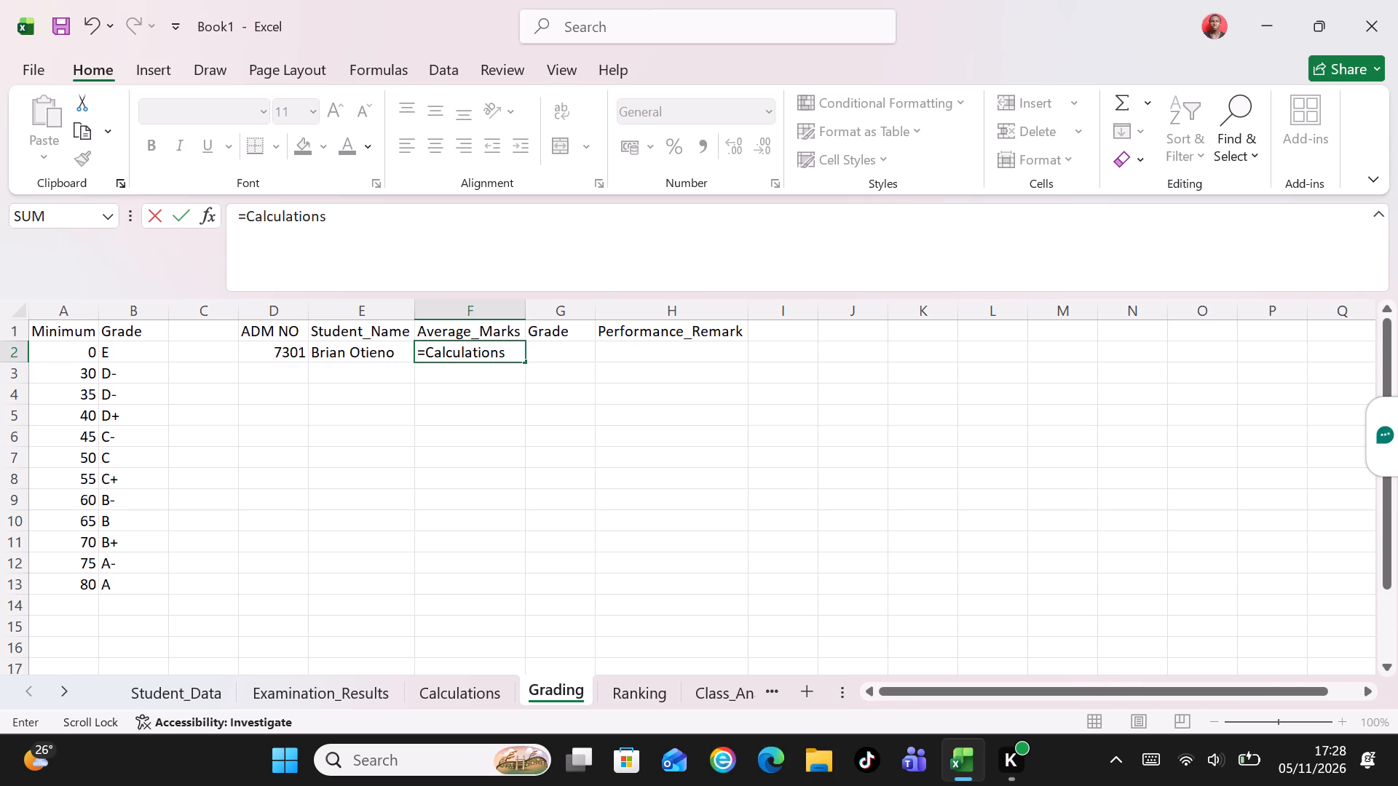
key(shift+exclam)
key(shift+d)
key(2)
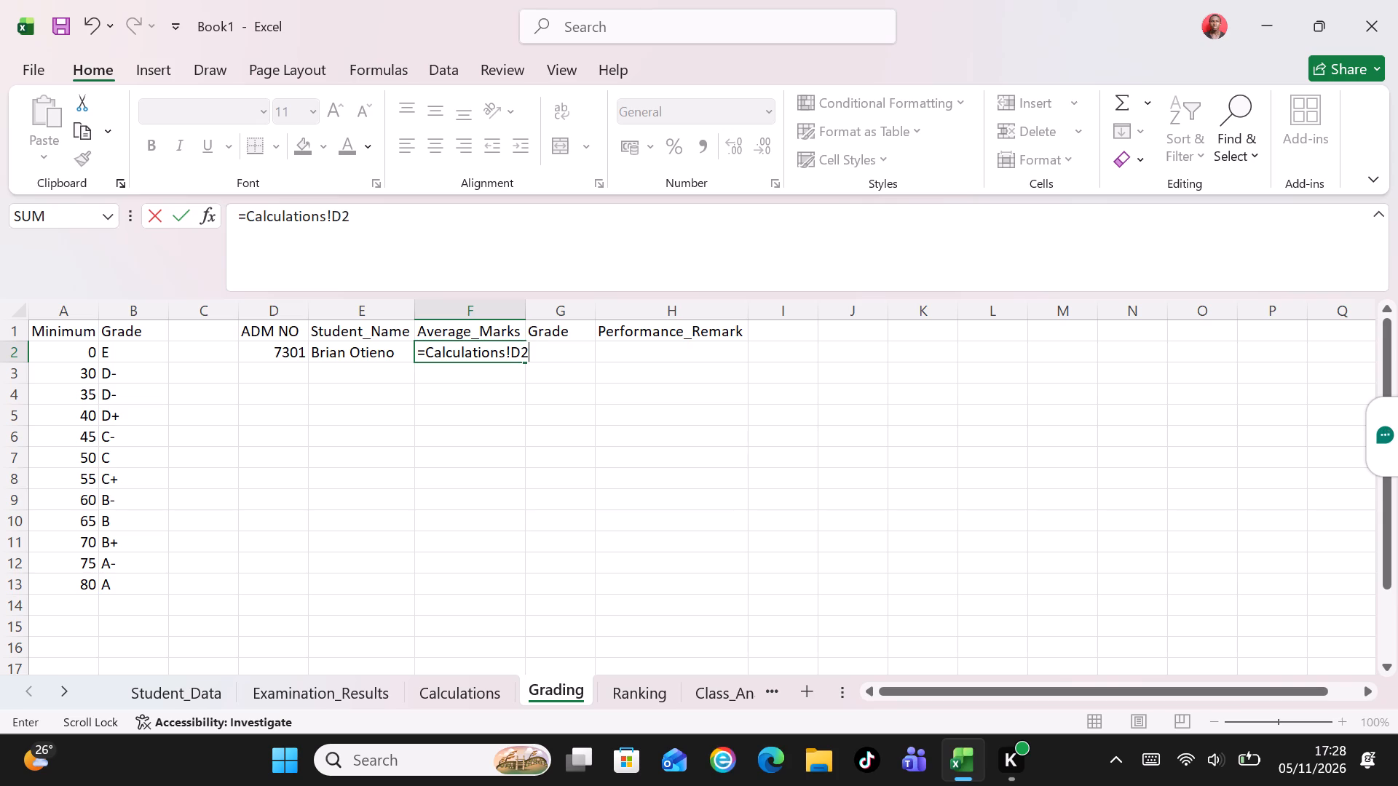
key(Return)
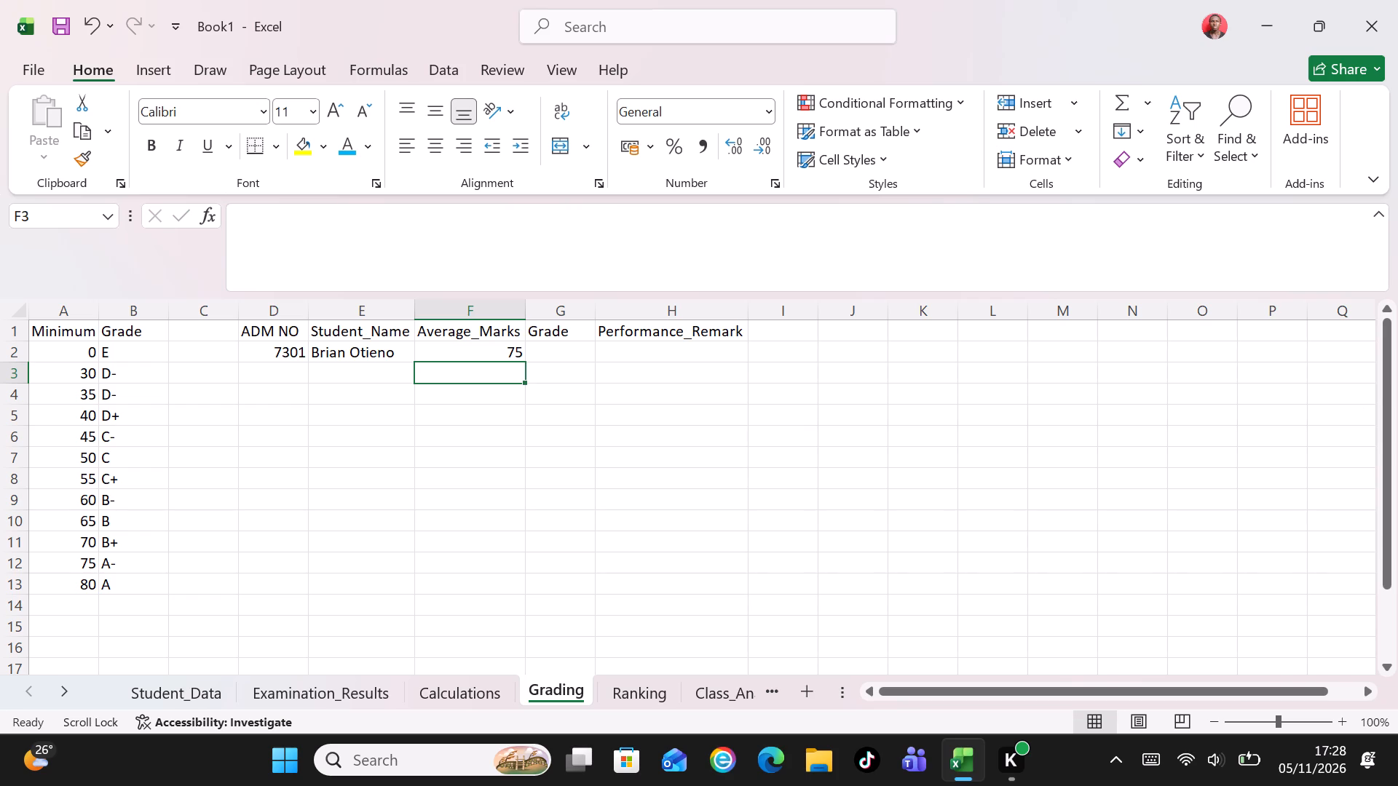
Start a LOOKUP formula in the first Grade cell, G2, with lookup value F2 and lookup vector $A$2:$A$13.
click(552, 352)
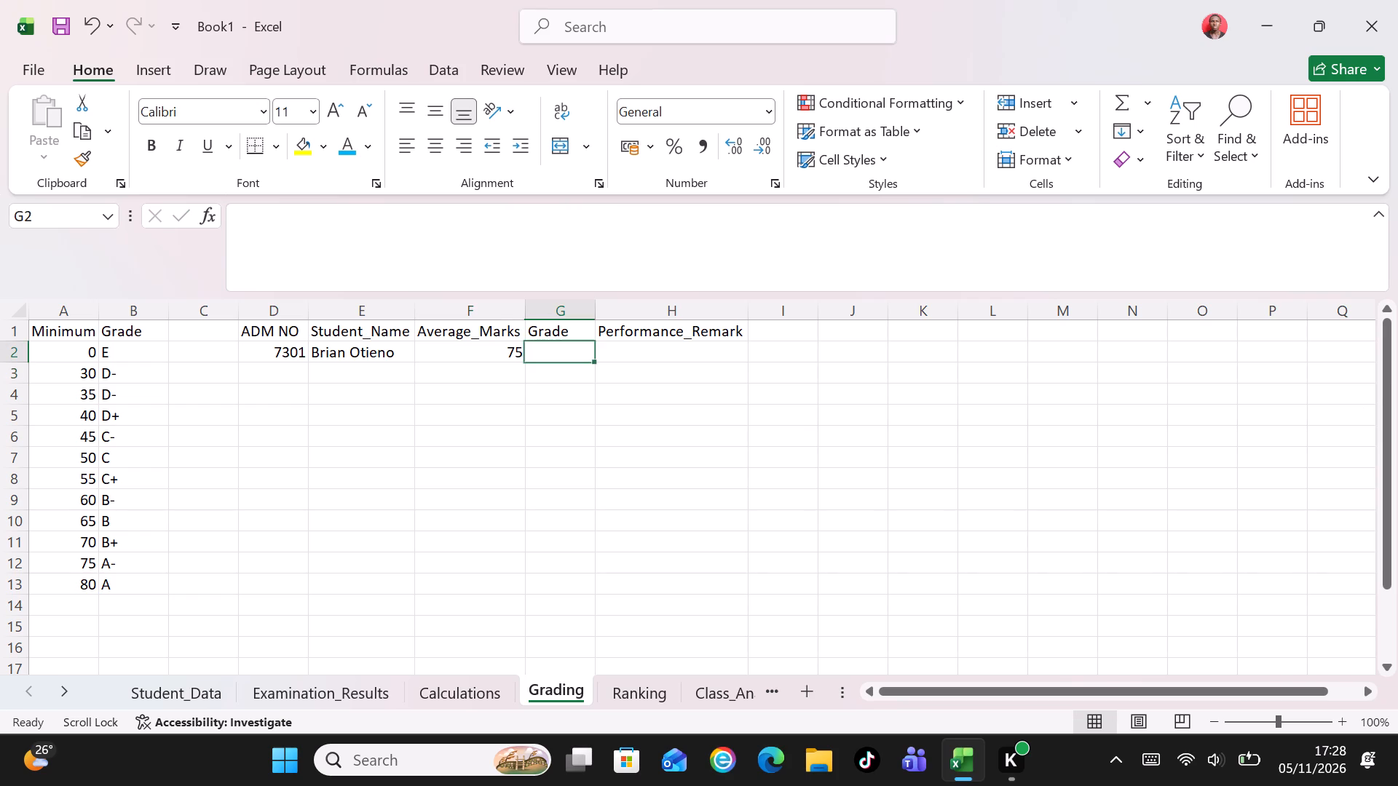
key(equal)
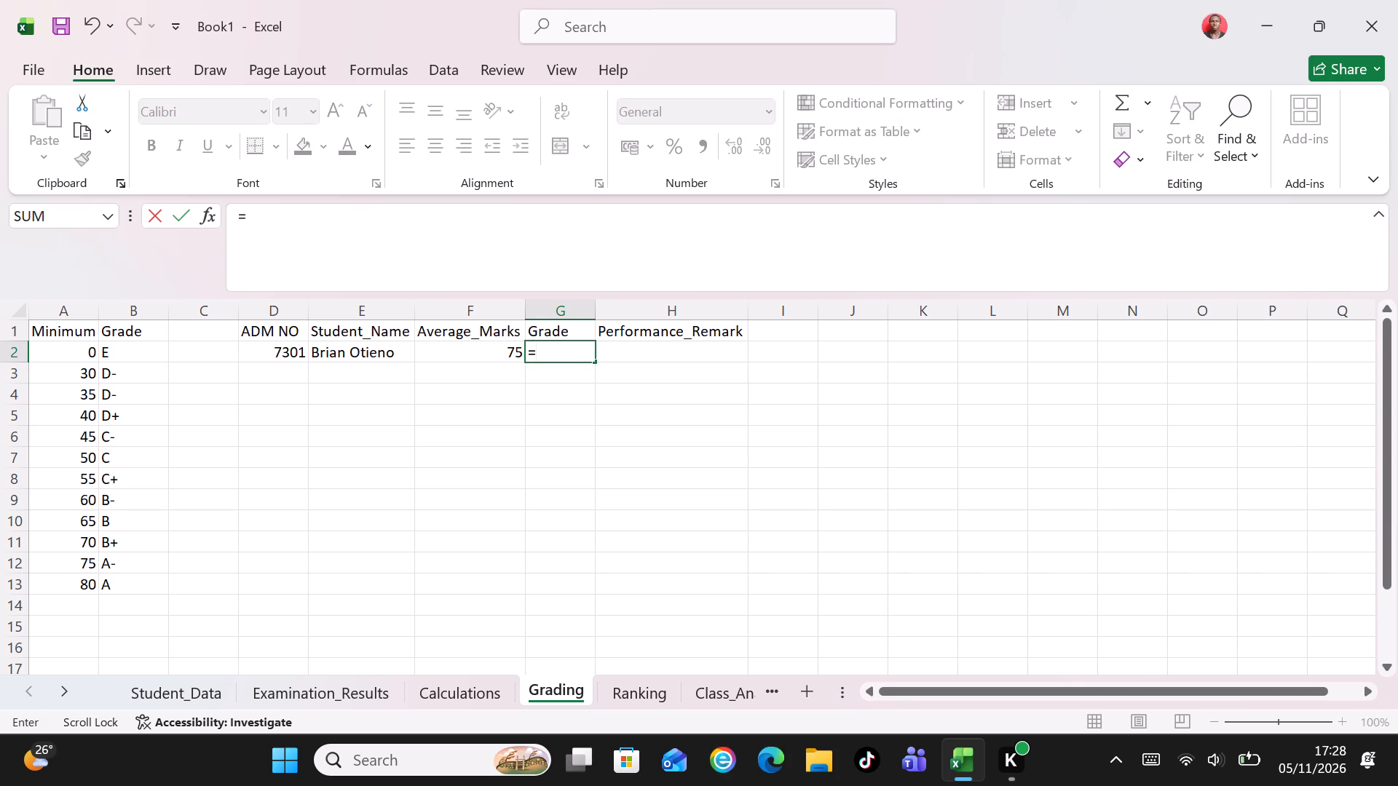
text(LOOK)
text(UP)
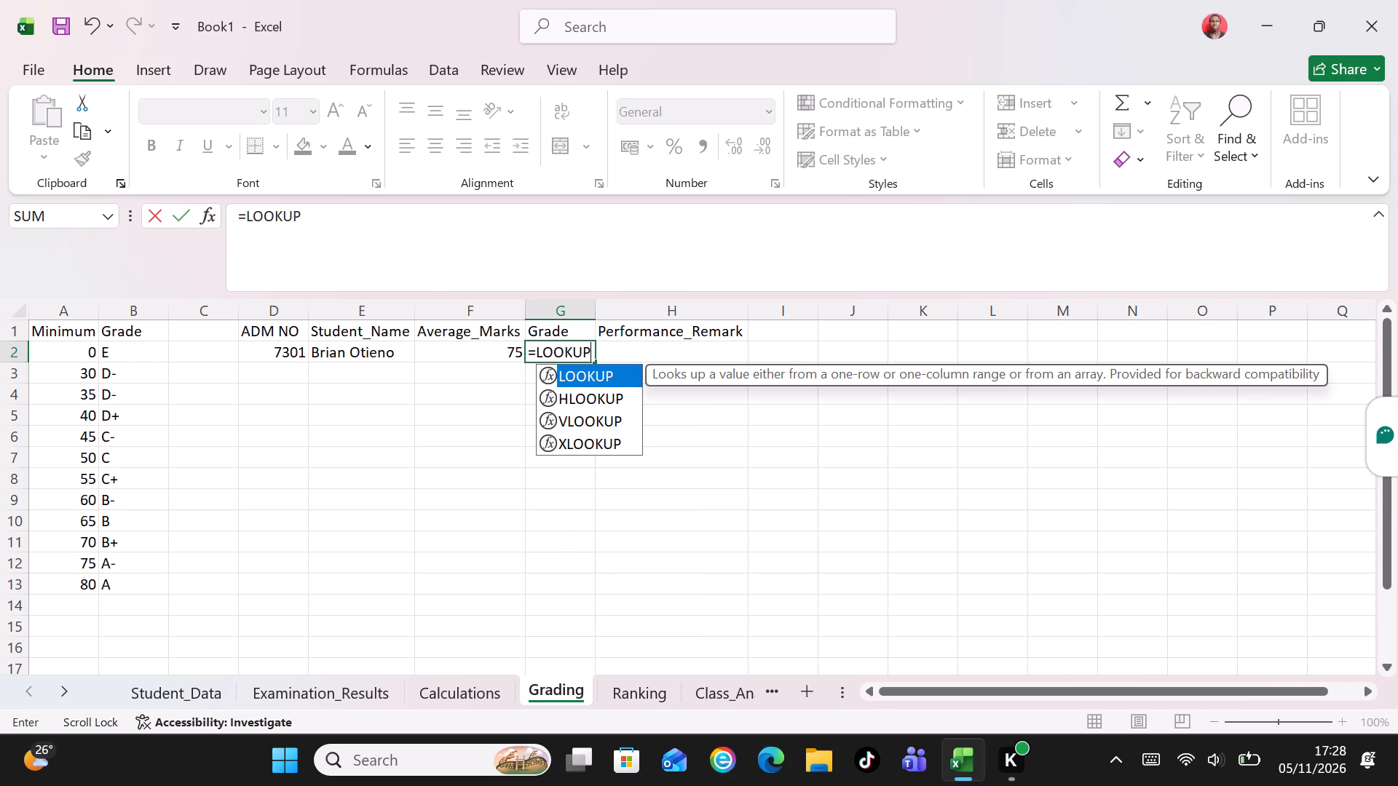
key(shift+parenleft)
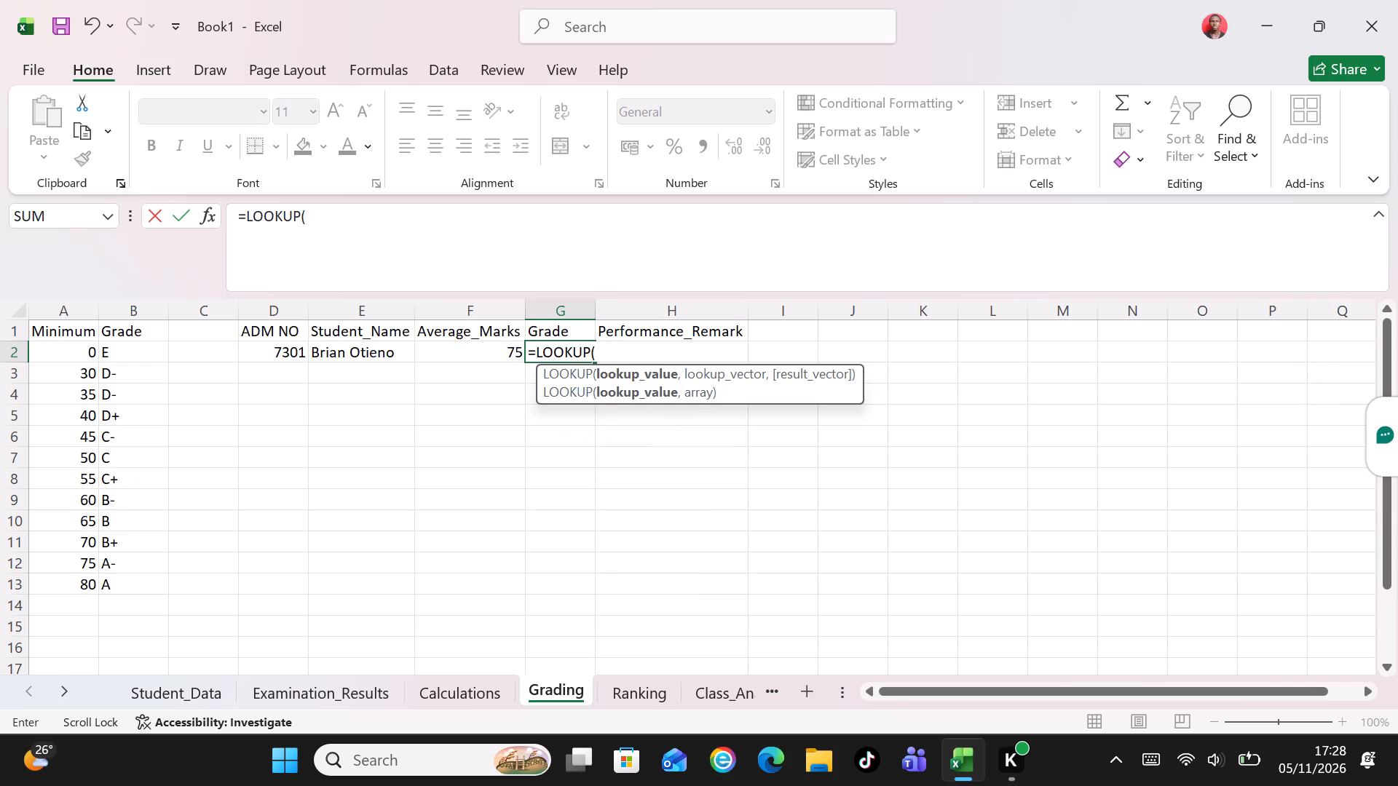
text(F2)
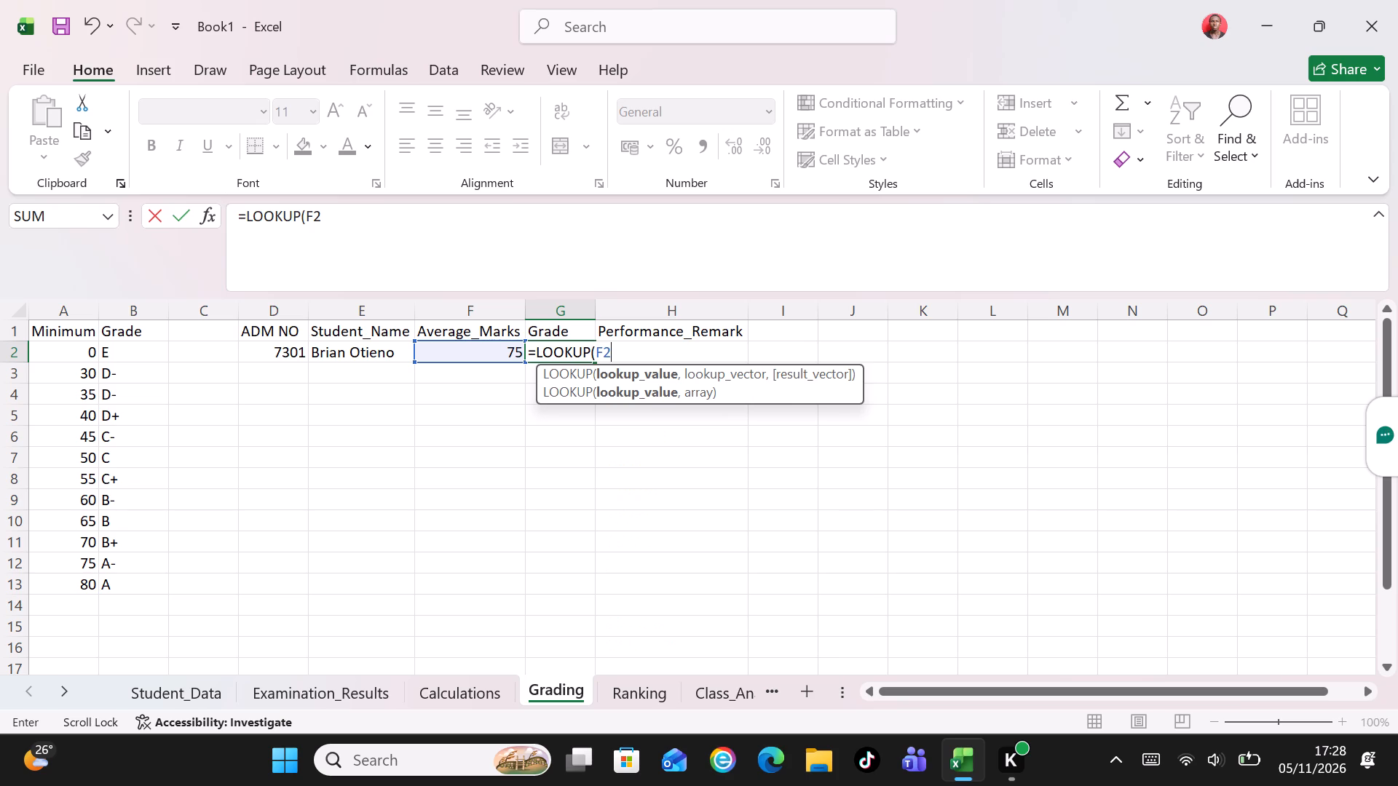
key(comma)
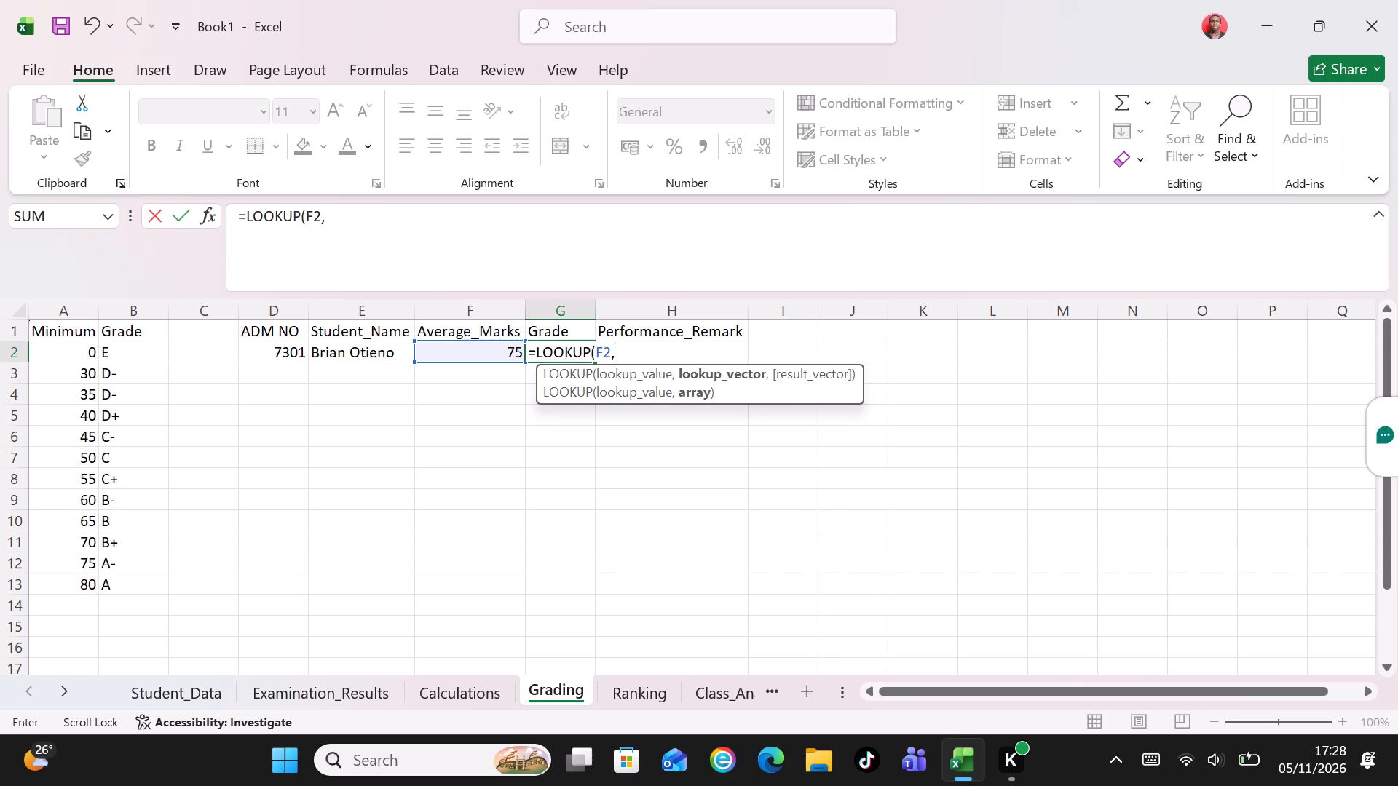
key(shift+dollar)
key(a)
key(shift+dollar)
key(2)
key(shift+colon)
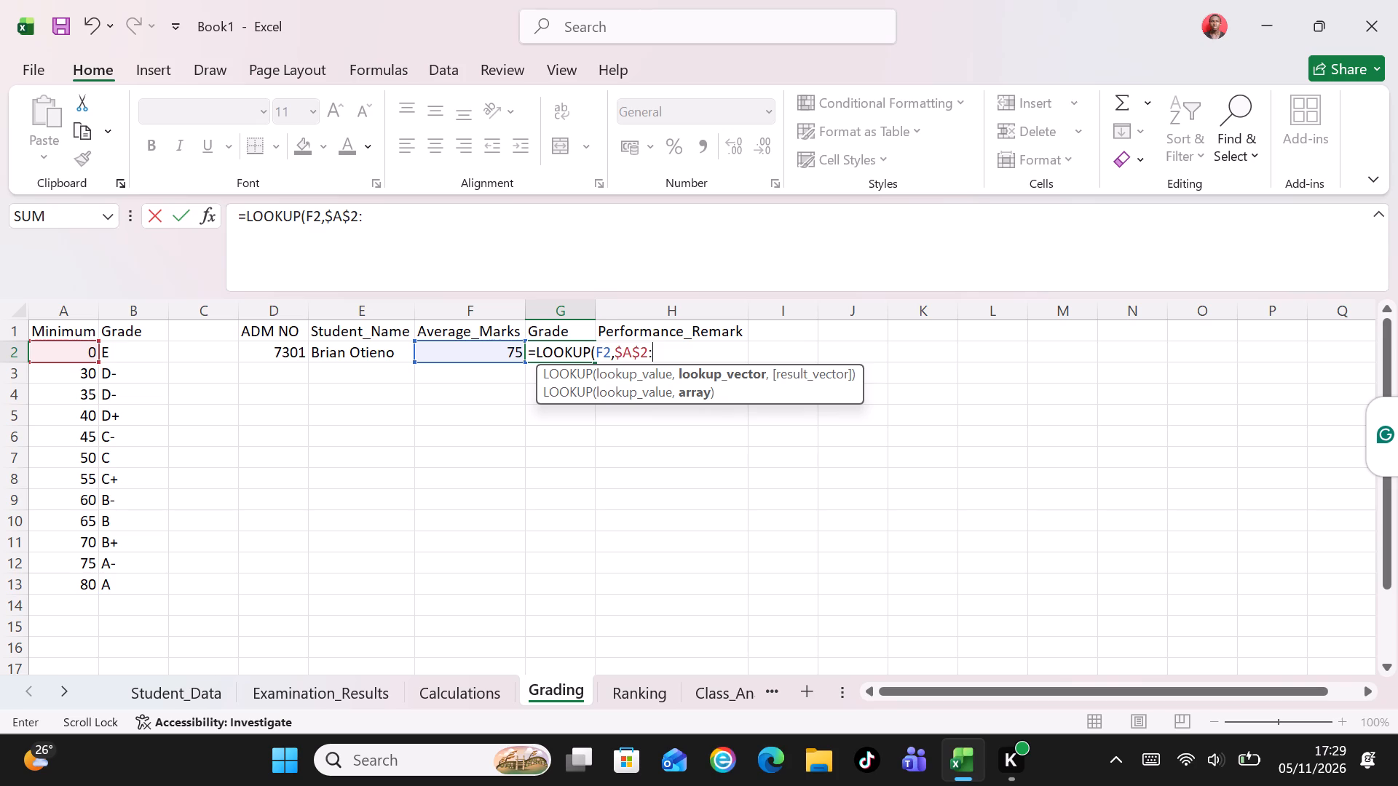
key(shift+dollar)
key(a)
key(shift+dollar)
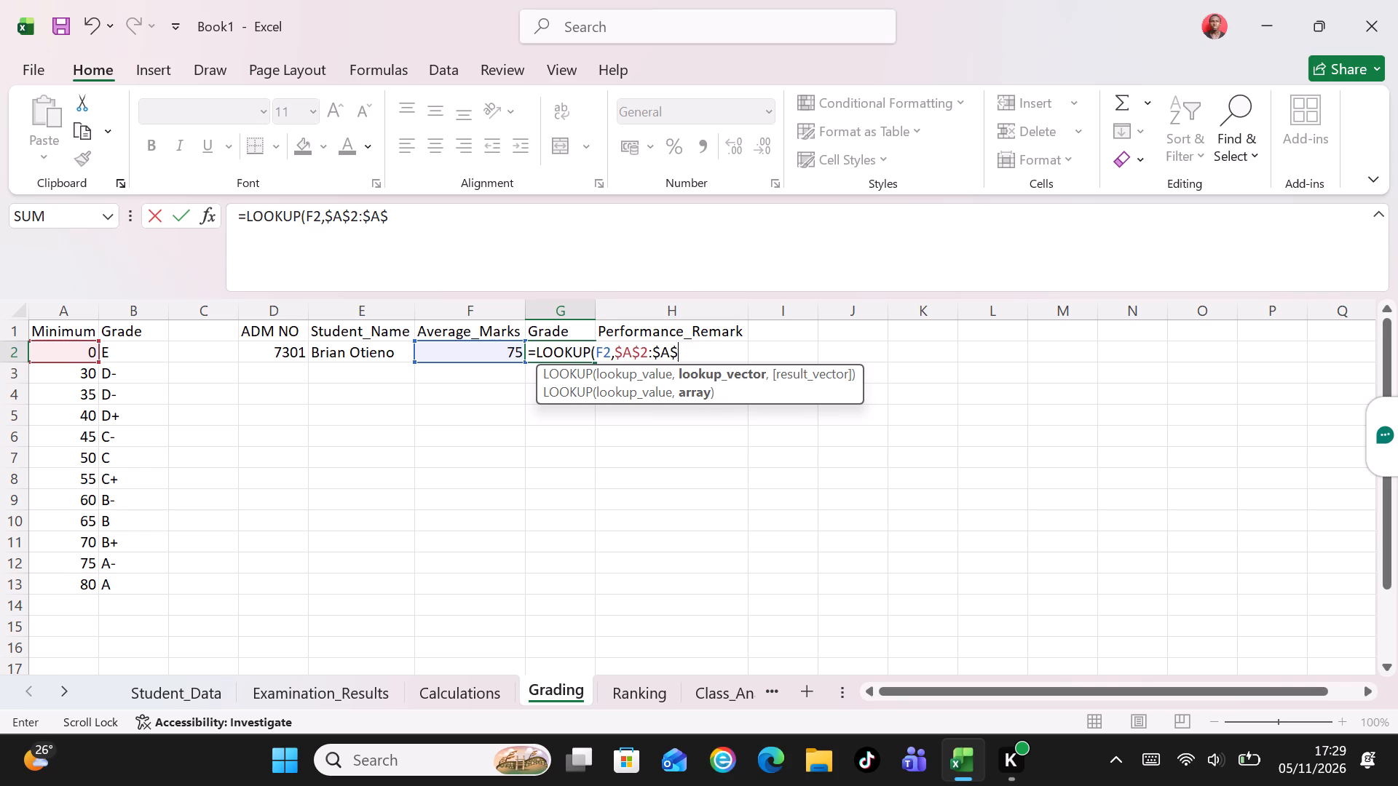
text(31)
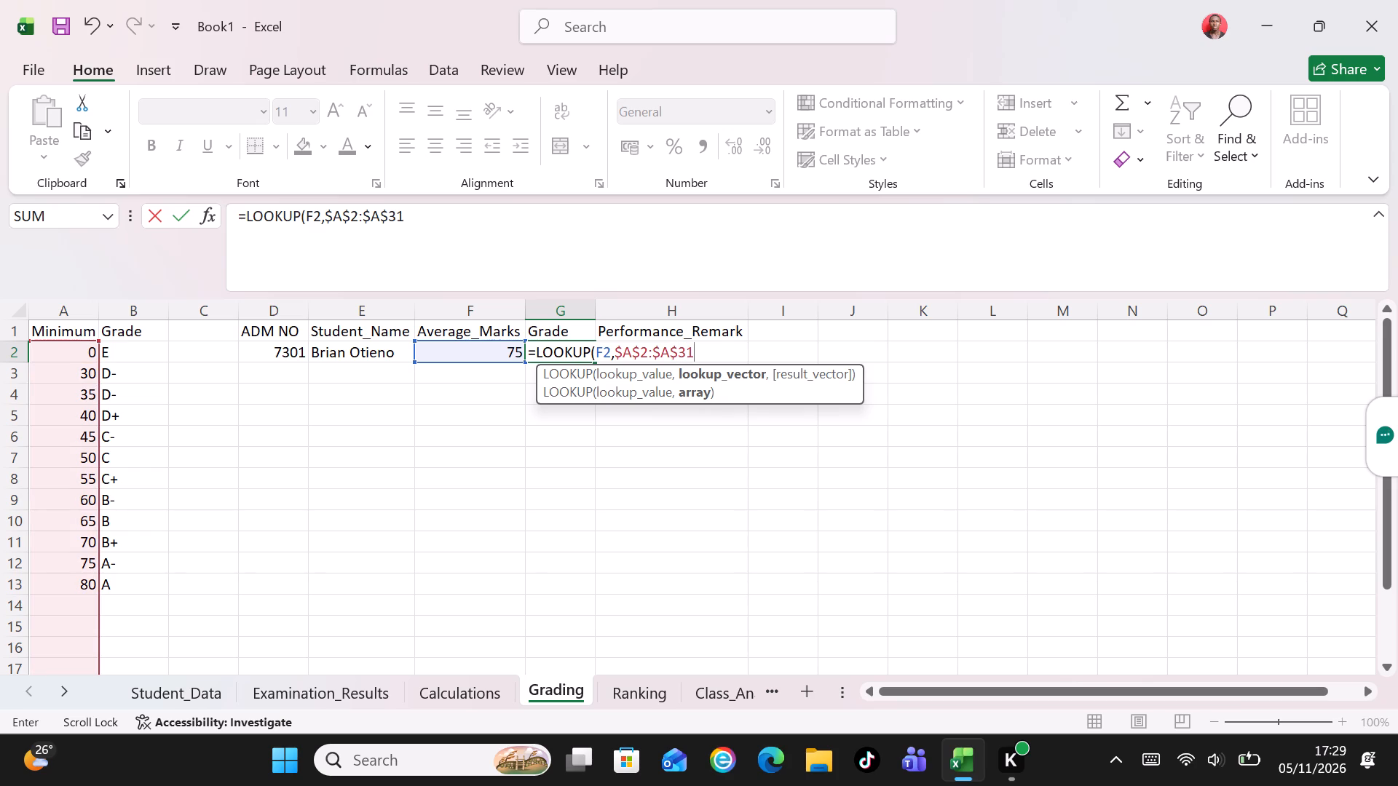
key(BackSpace)
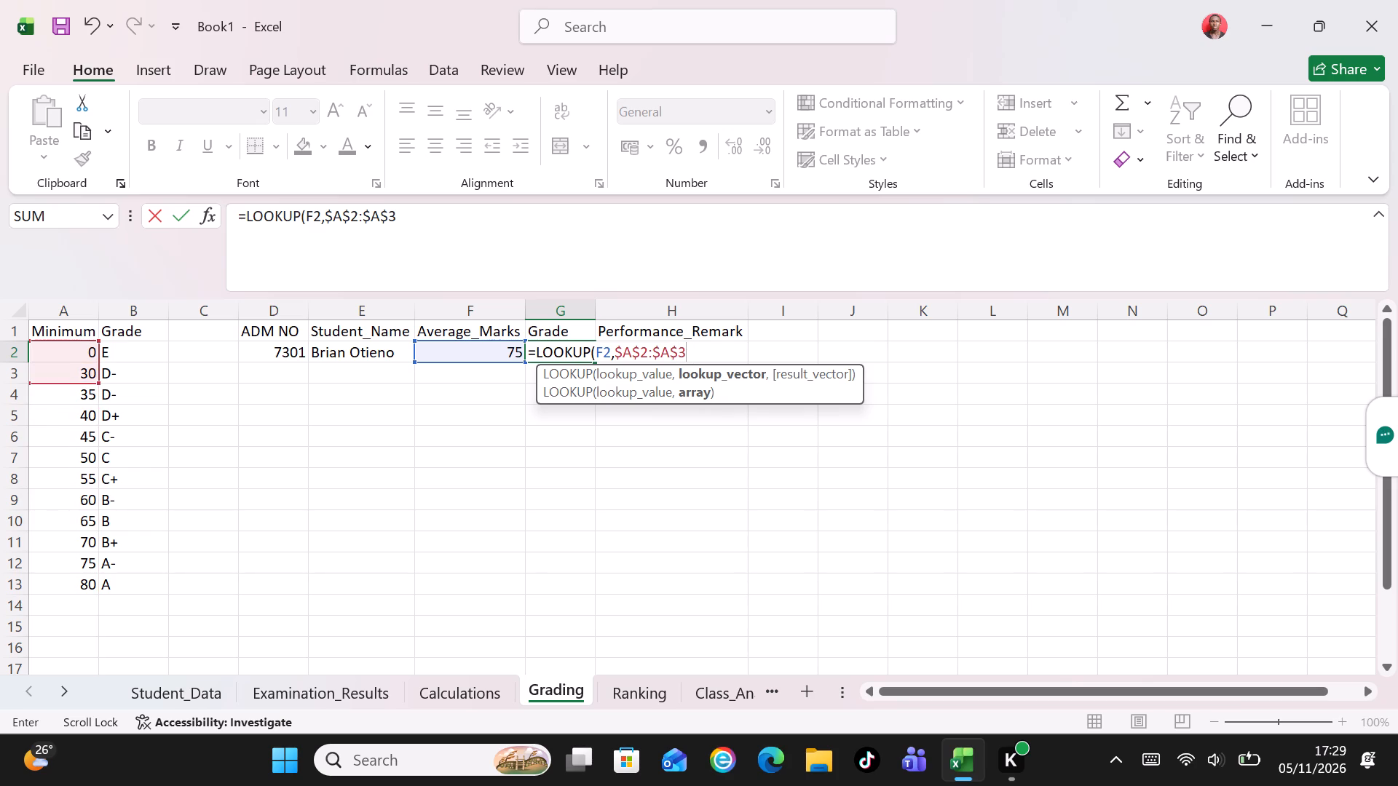
key(BackSpace)
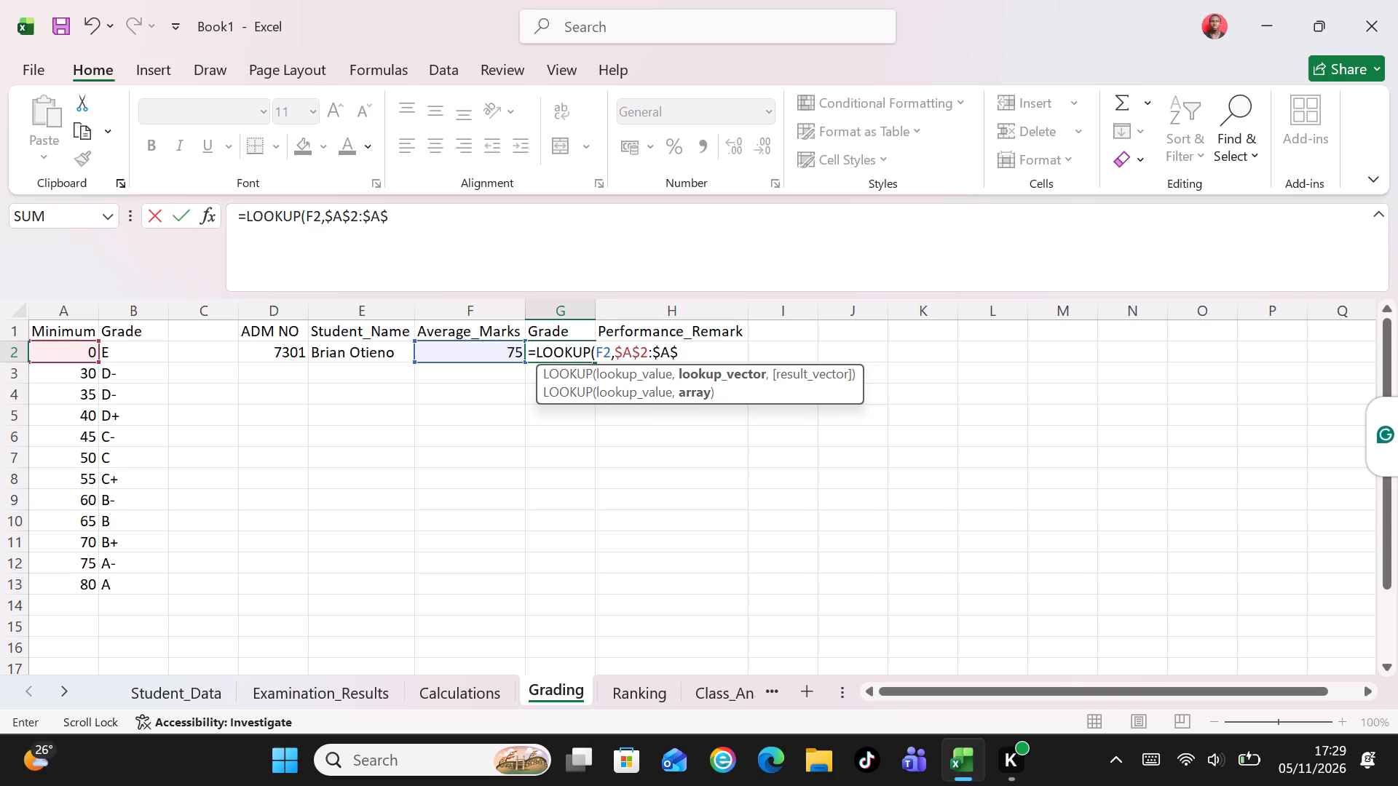
text(13)
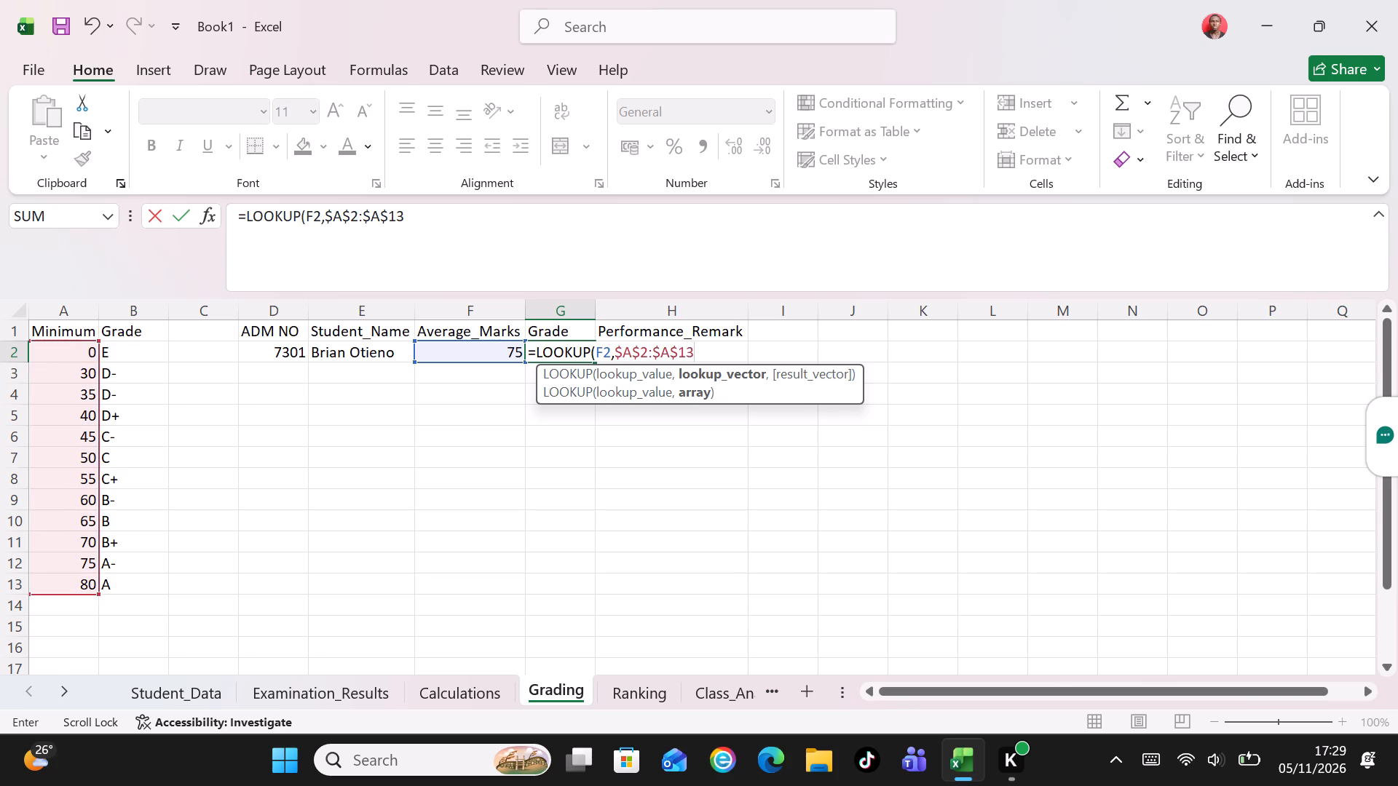
key(comma)
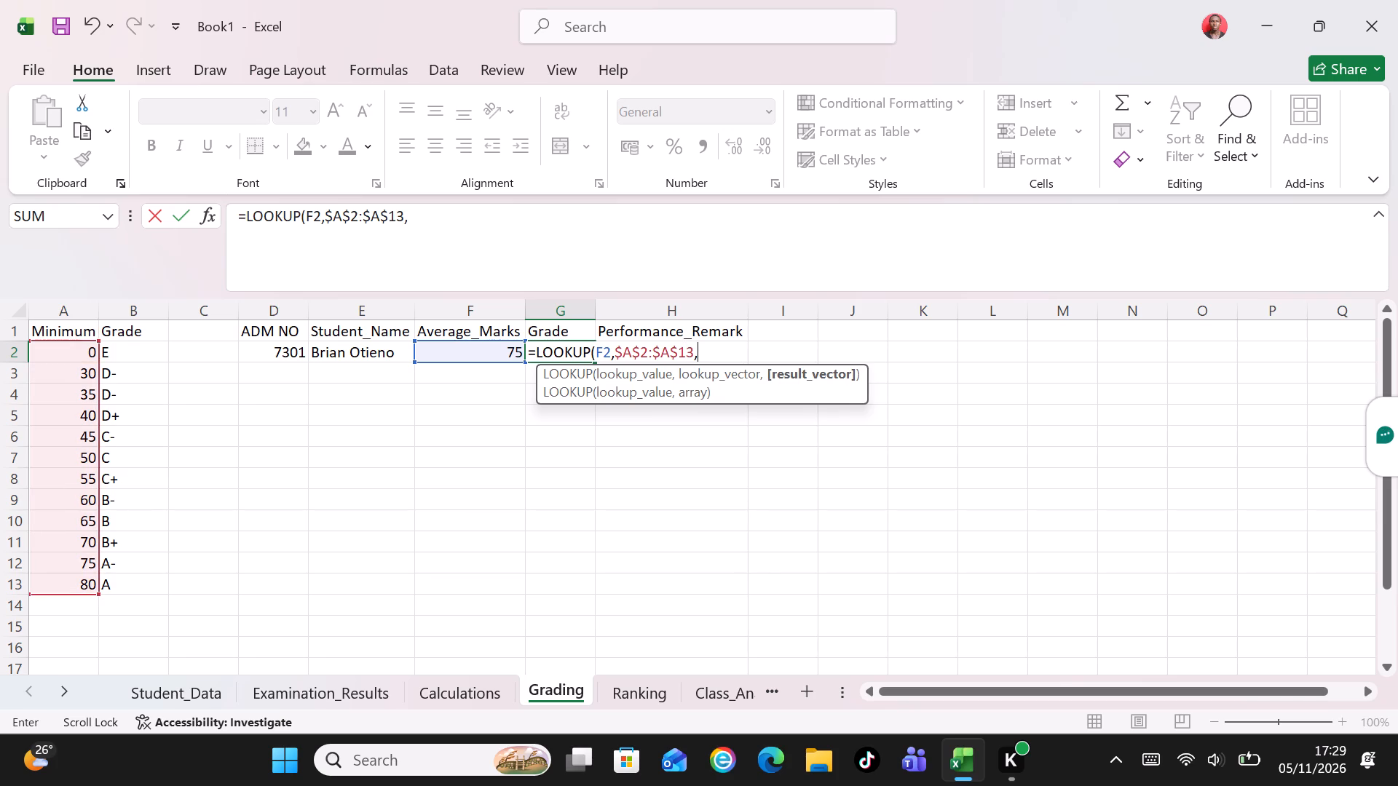
key(shift+dollar)
Complete the LOOKUP formula in G2 with the result vector $B$2:$B$13 and enter it.
key(b)
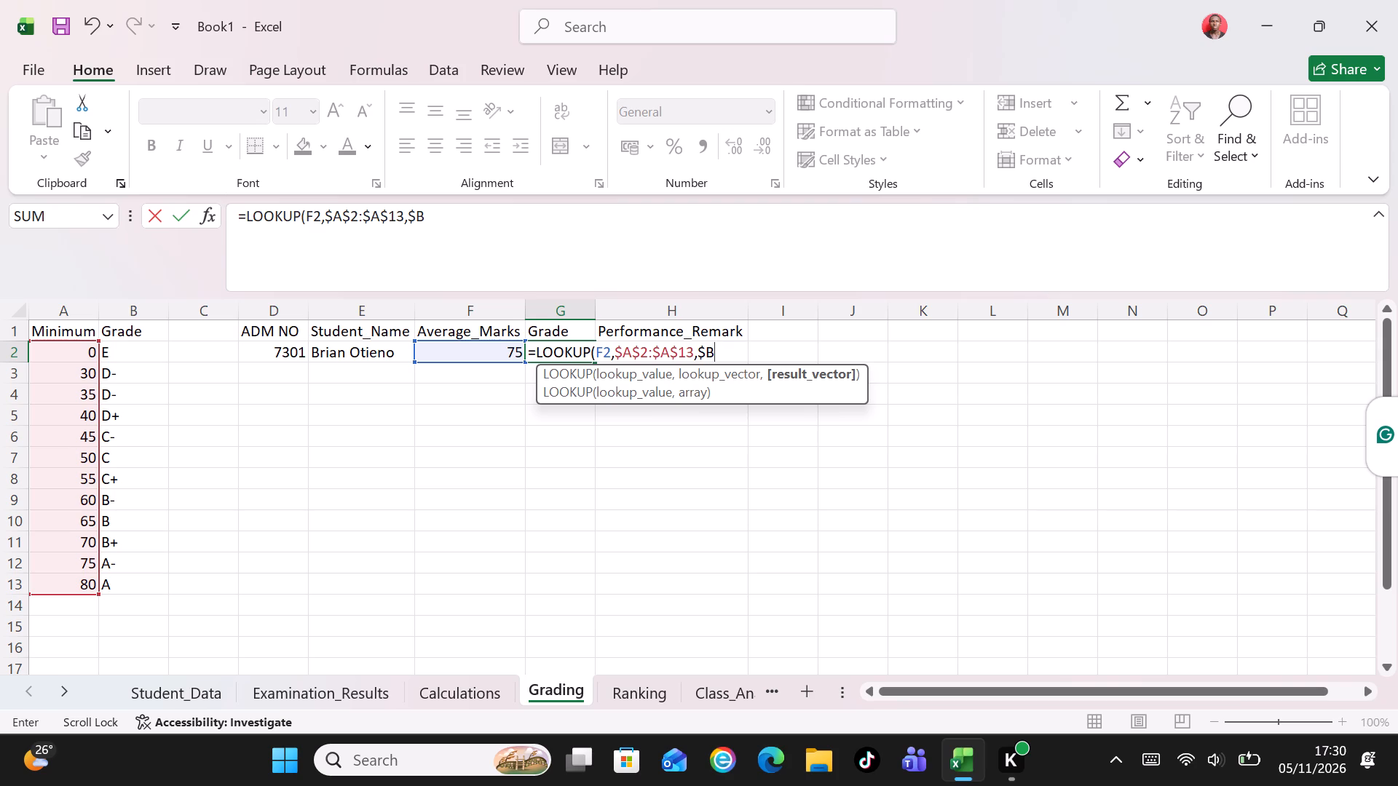
key(shift+dollar)
key(2)
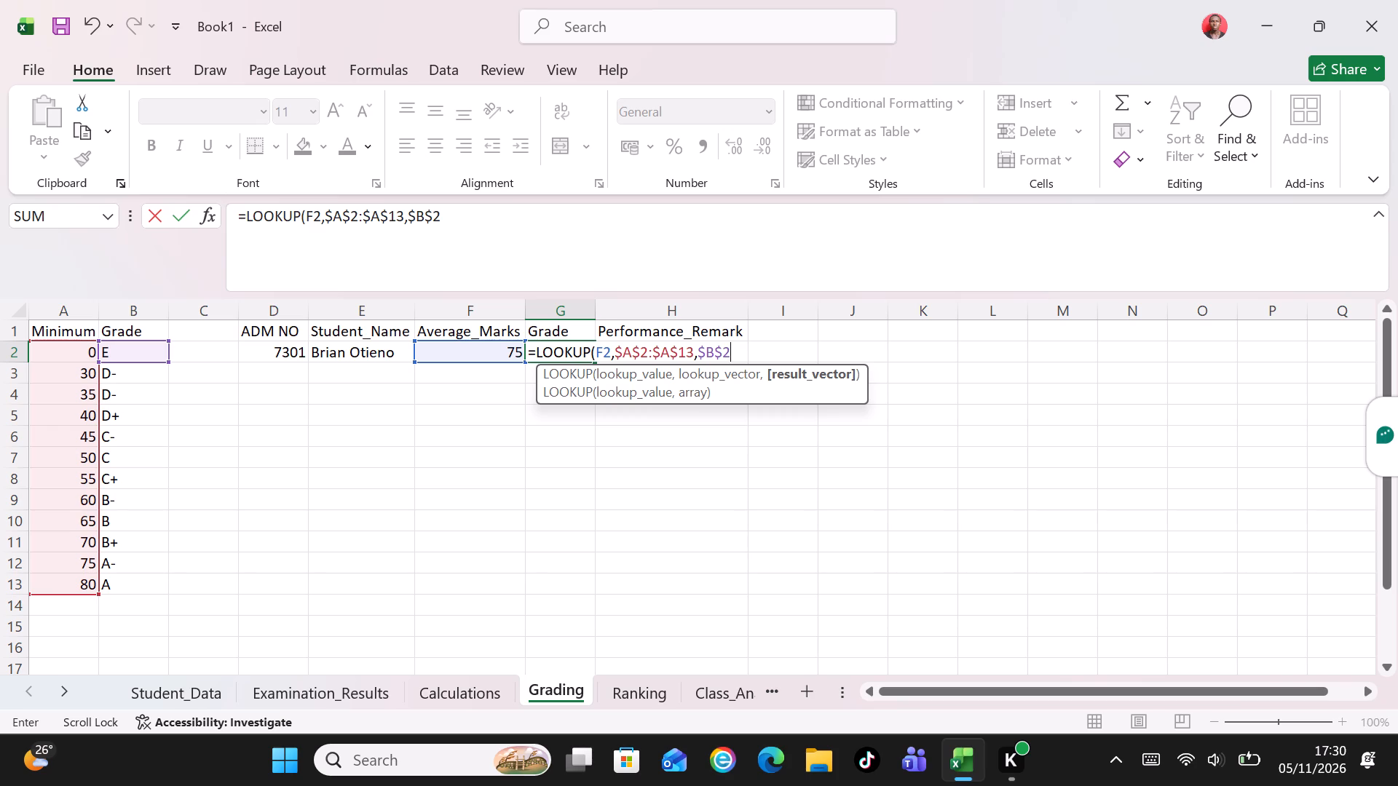
key(shift+colon)
key(shift+dollar)
key(b)
key(shift+dollar)
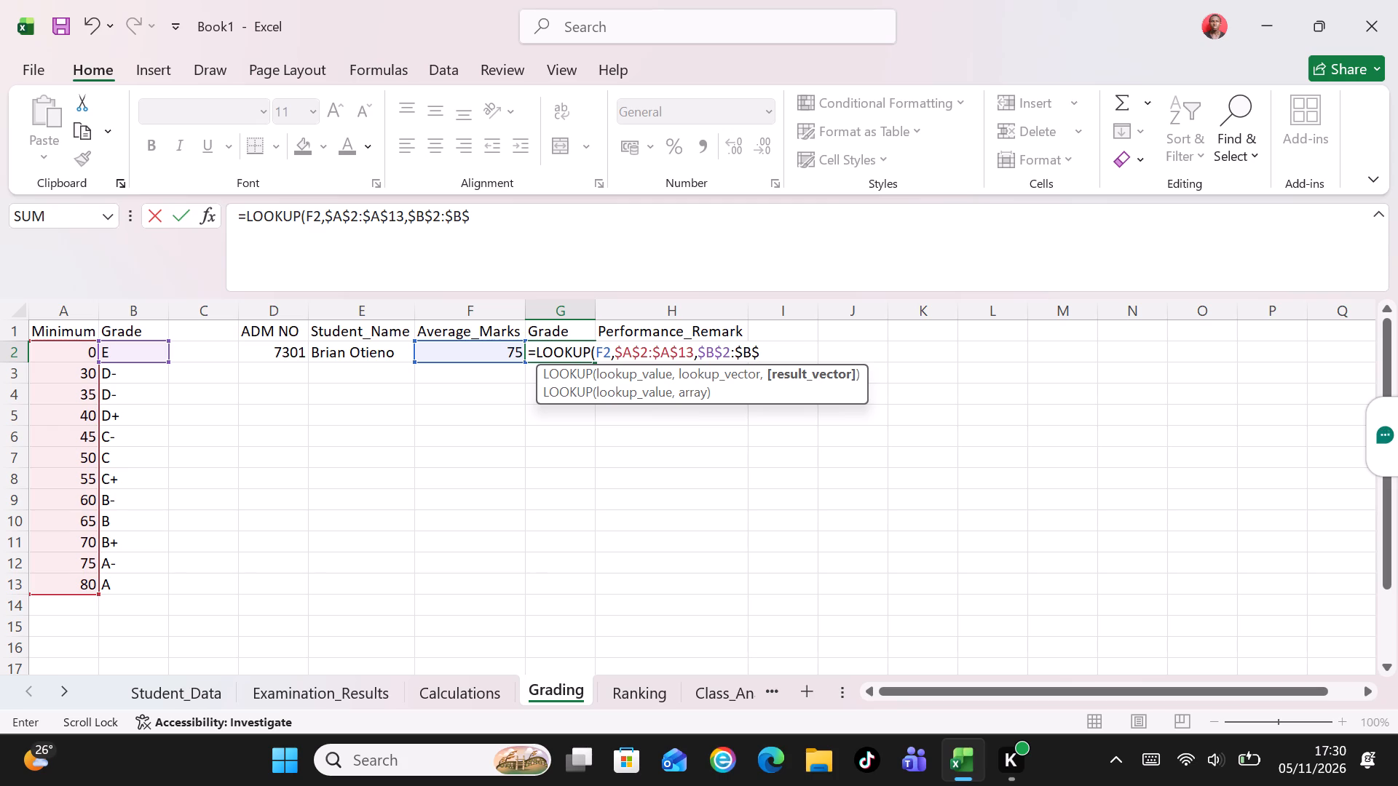
key(1)
key(3)
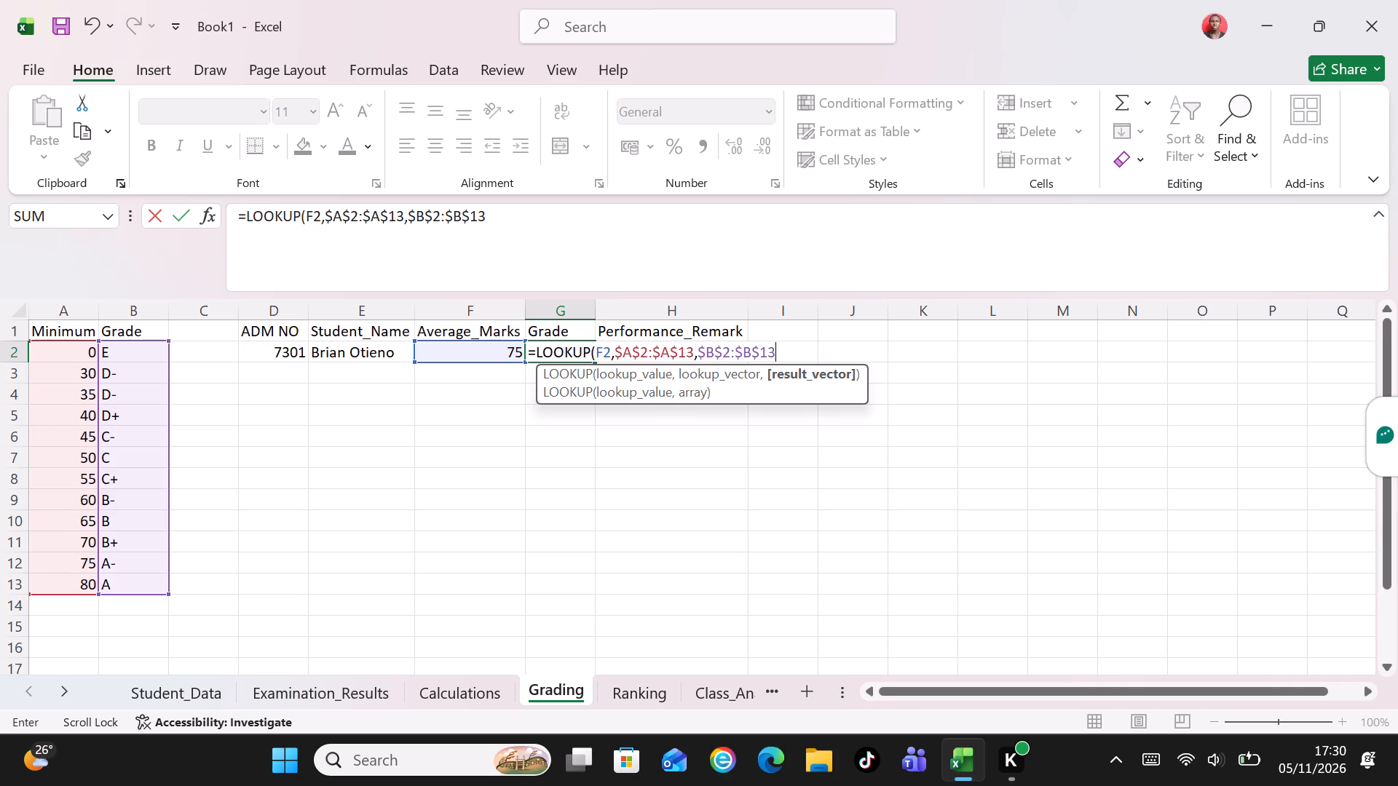
key(shift+parenright)
key(Tab)
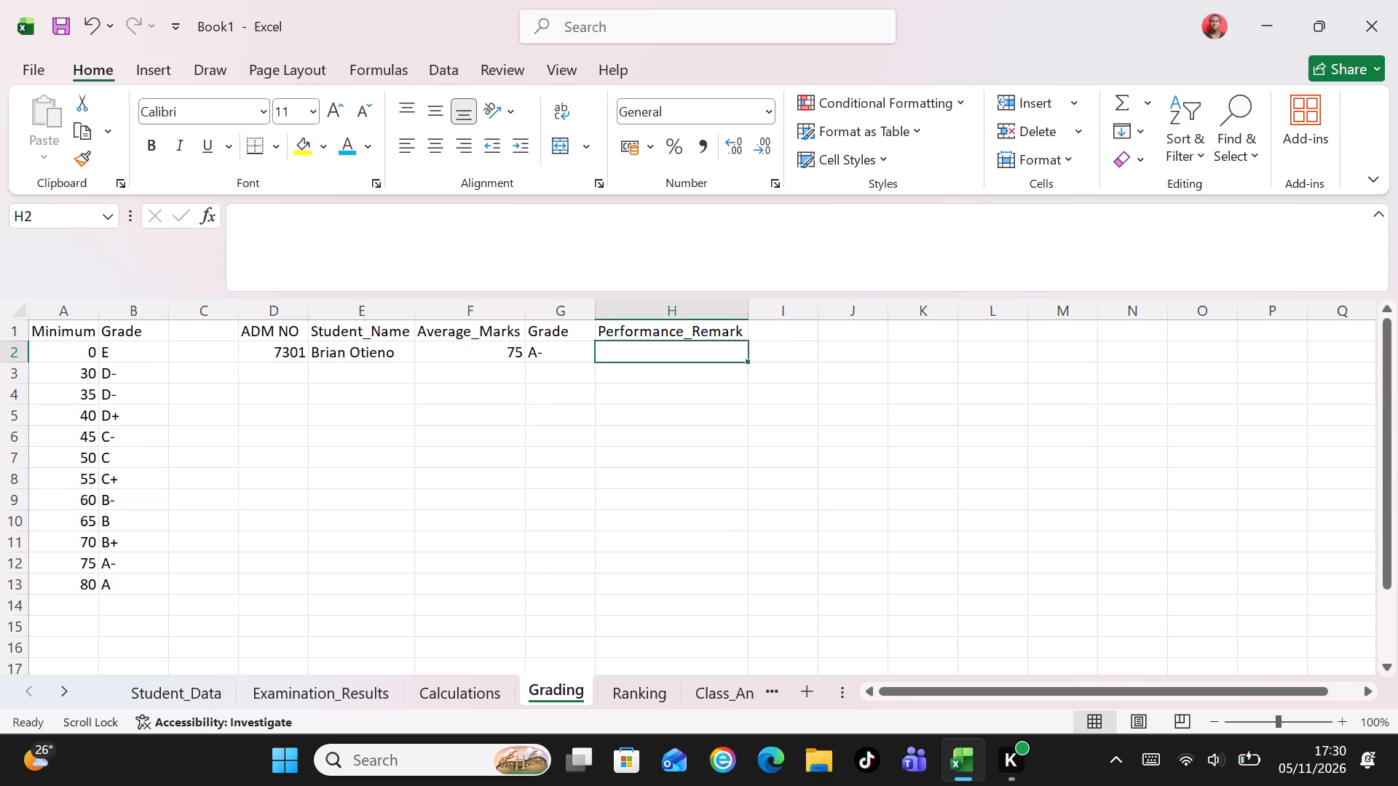
Start an IF formula in the first Performance_Remark cell, H2, that returns "Excellent" when G2="A".
key(Tab)
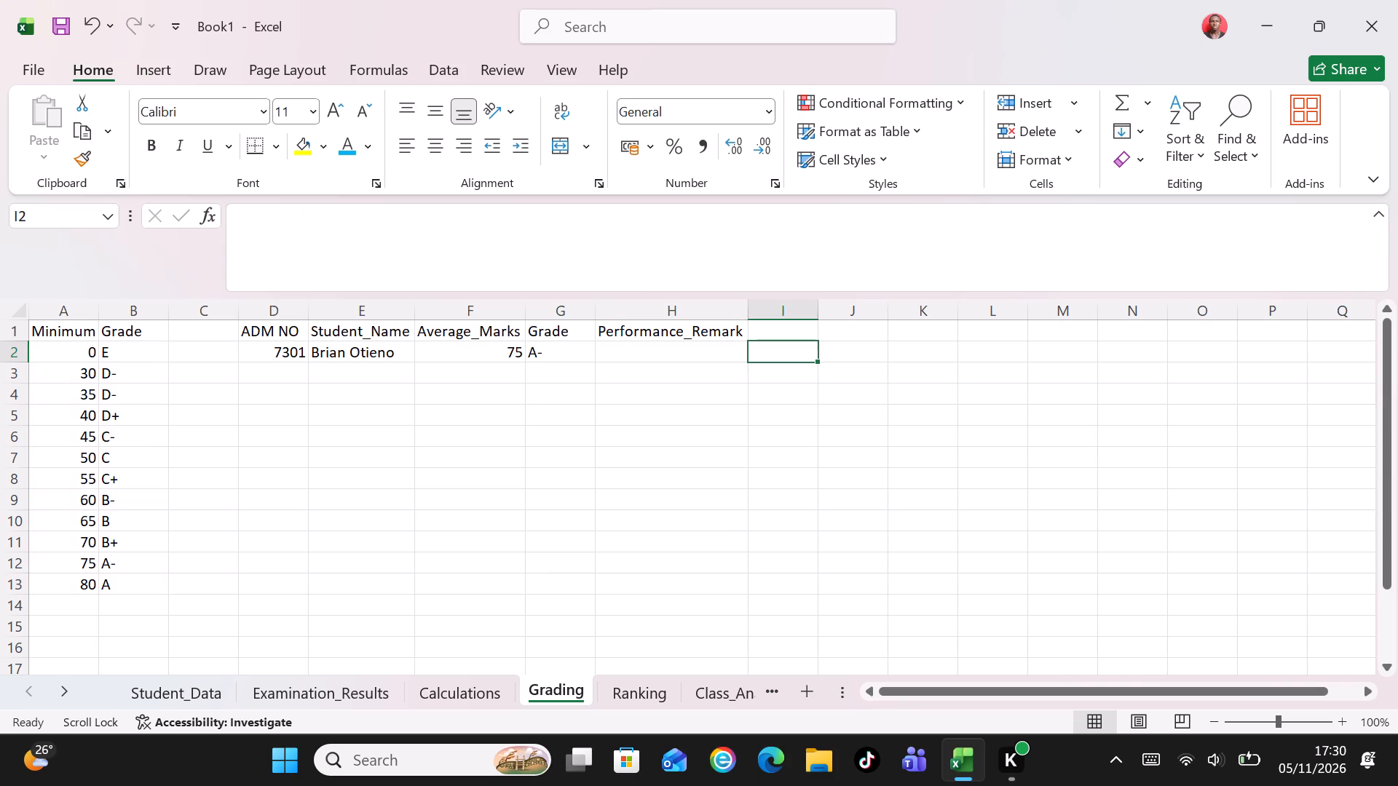
key(shift+Tab)
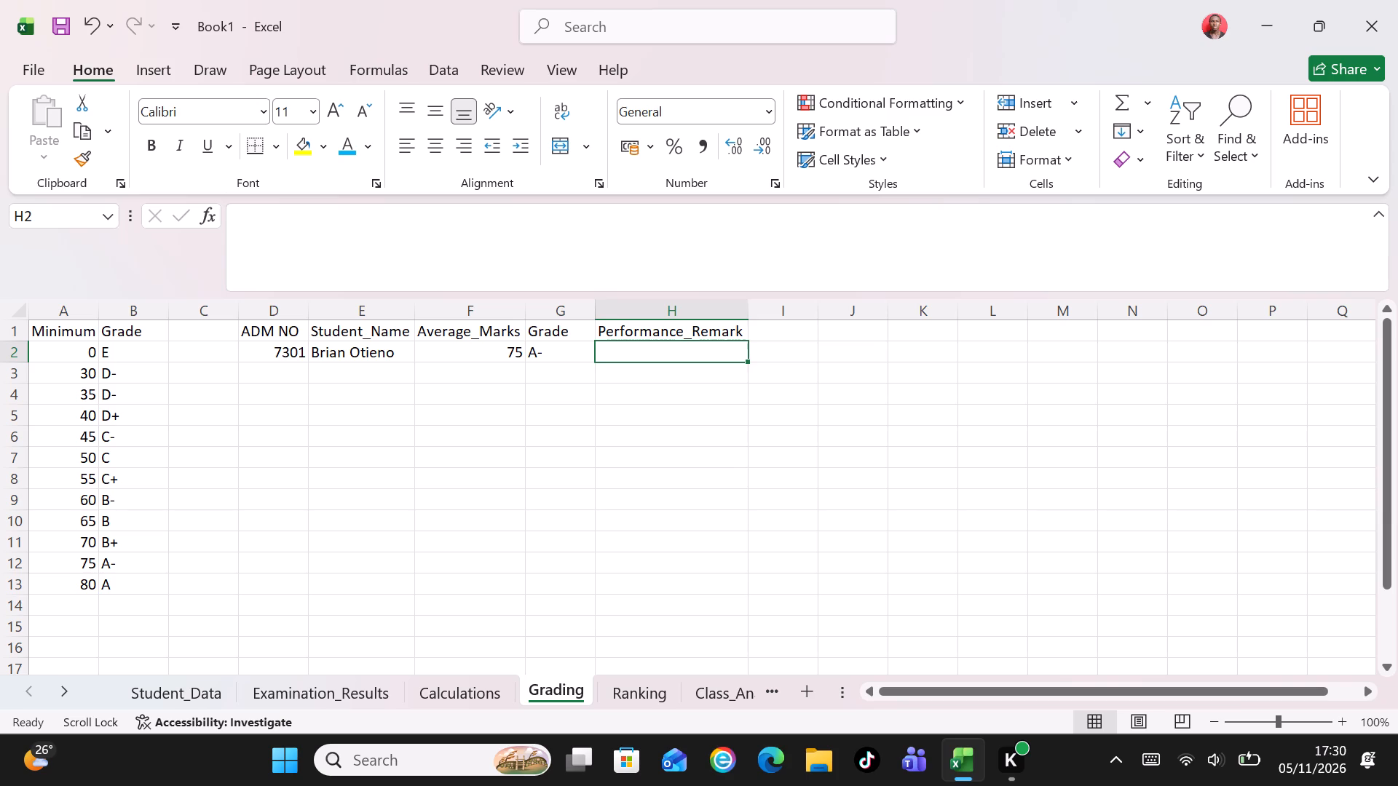
key(equal)
text(IF)
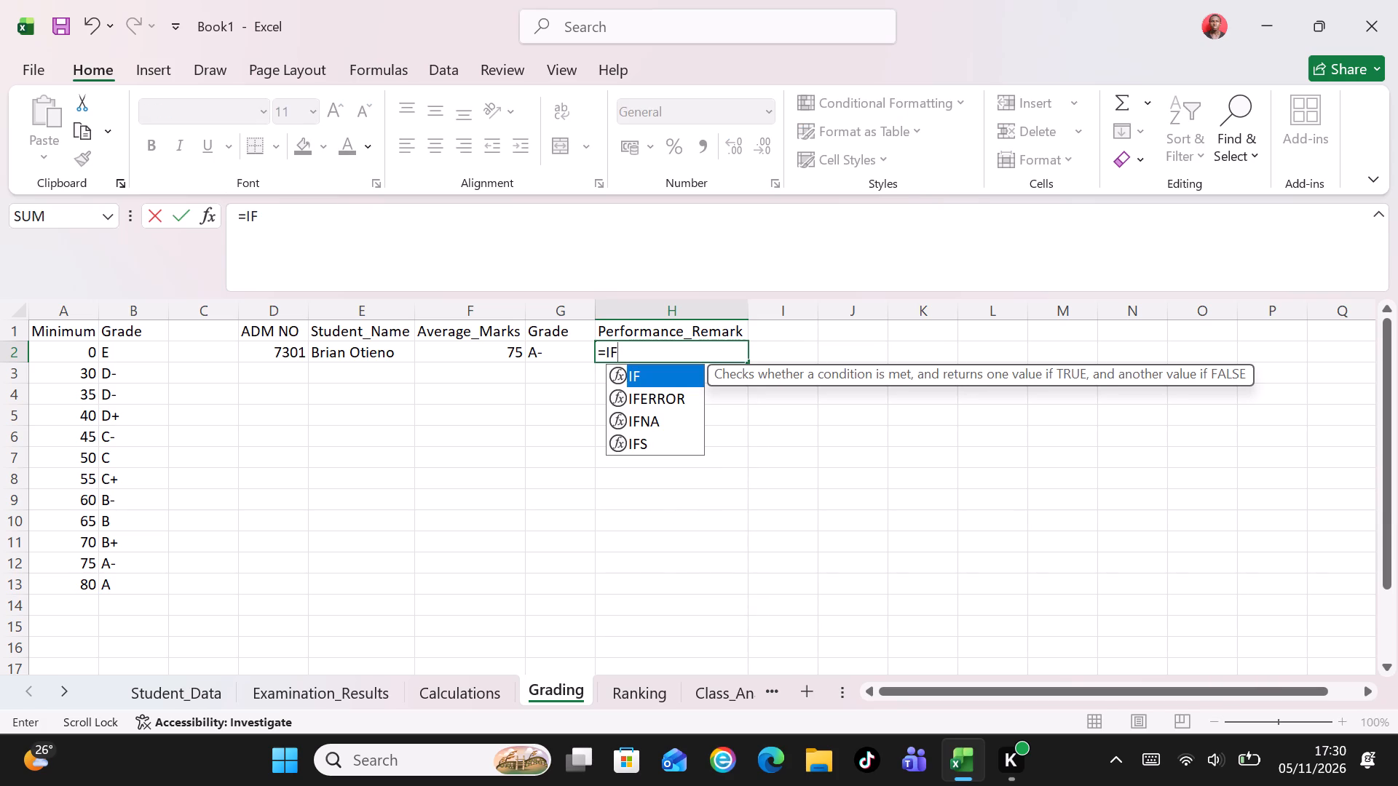
key(shift+parenleft)
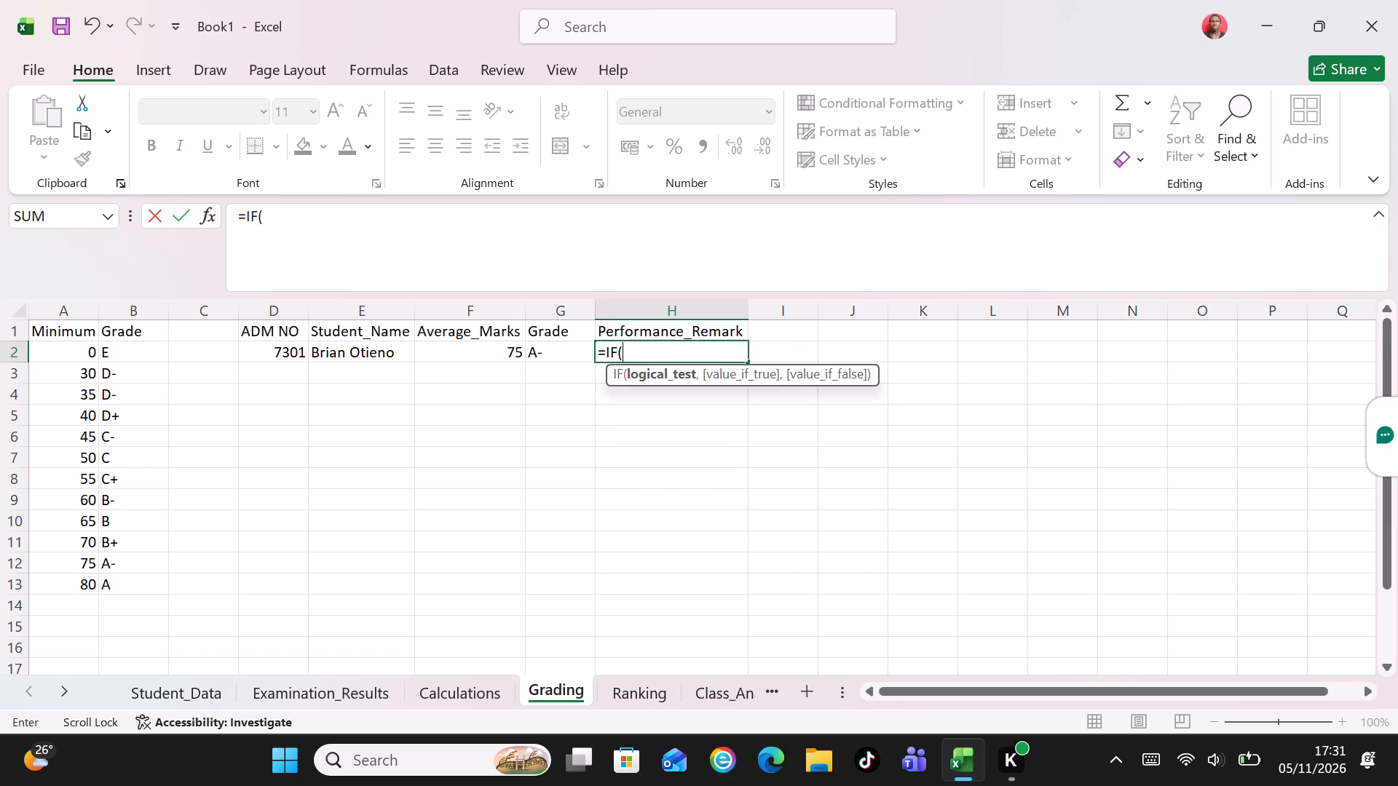
text(G2)
key(equal)
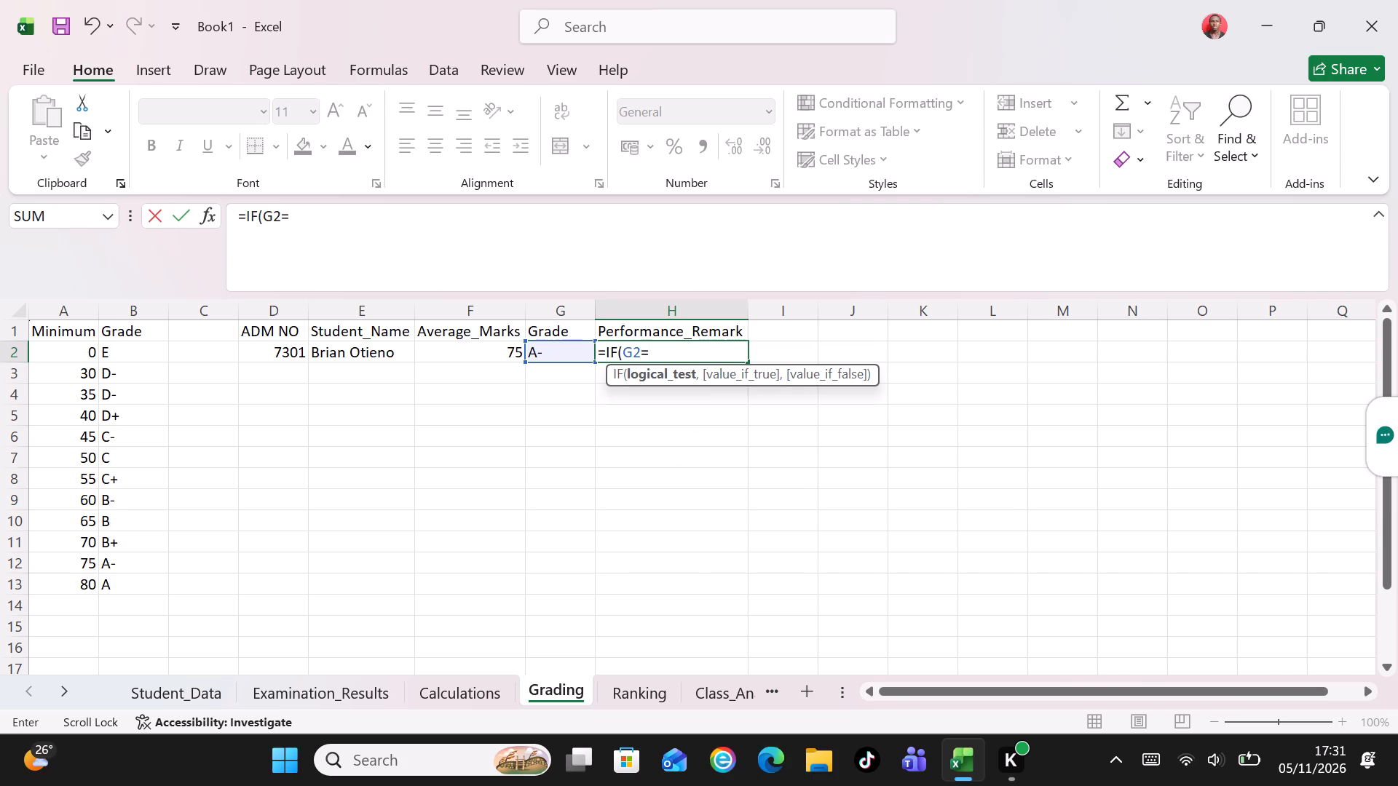
key(shift+quotedbl)
key(a)
key(shift+quotedbl)
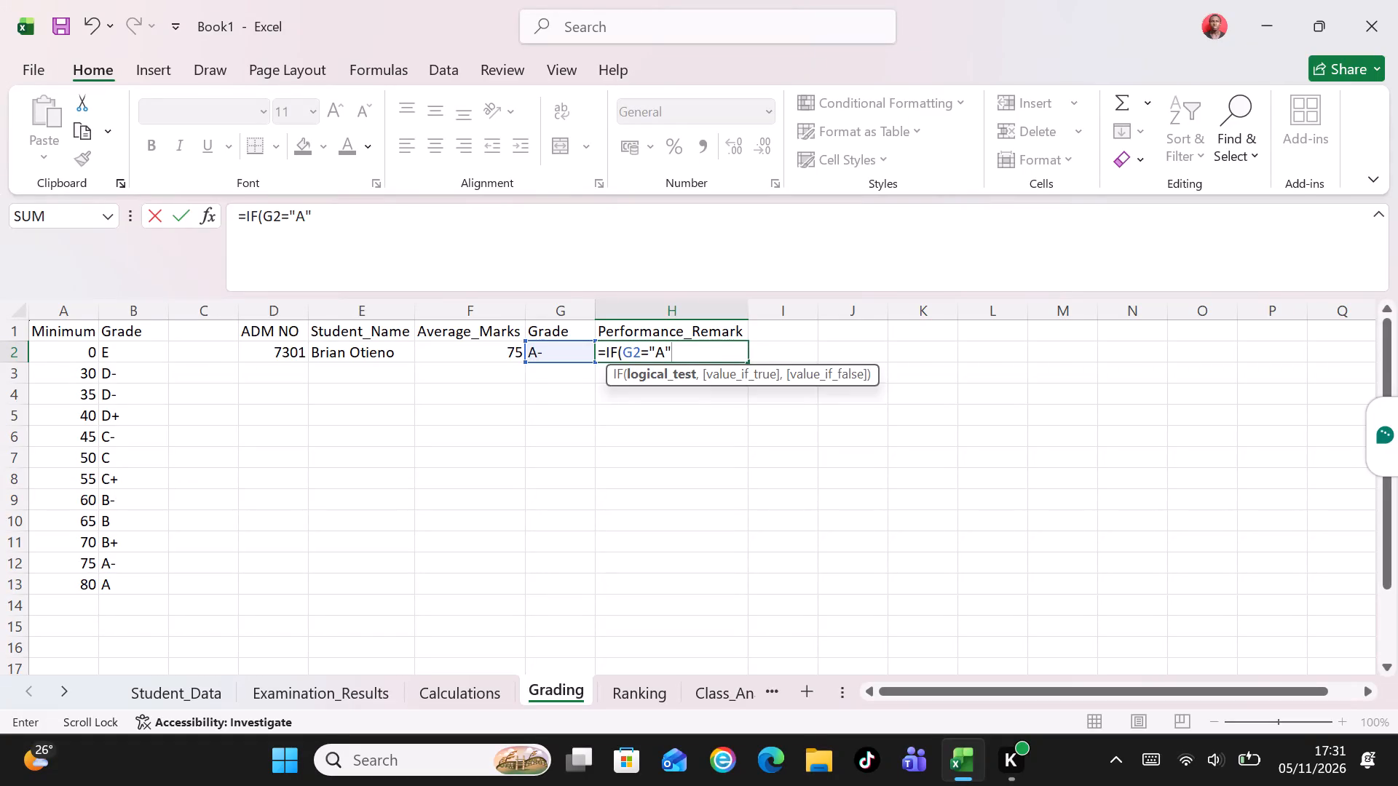
key(comma)
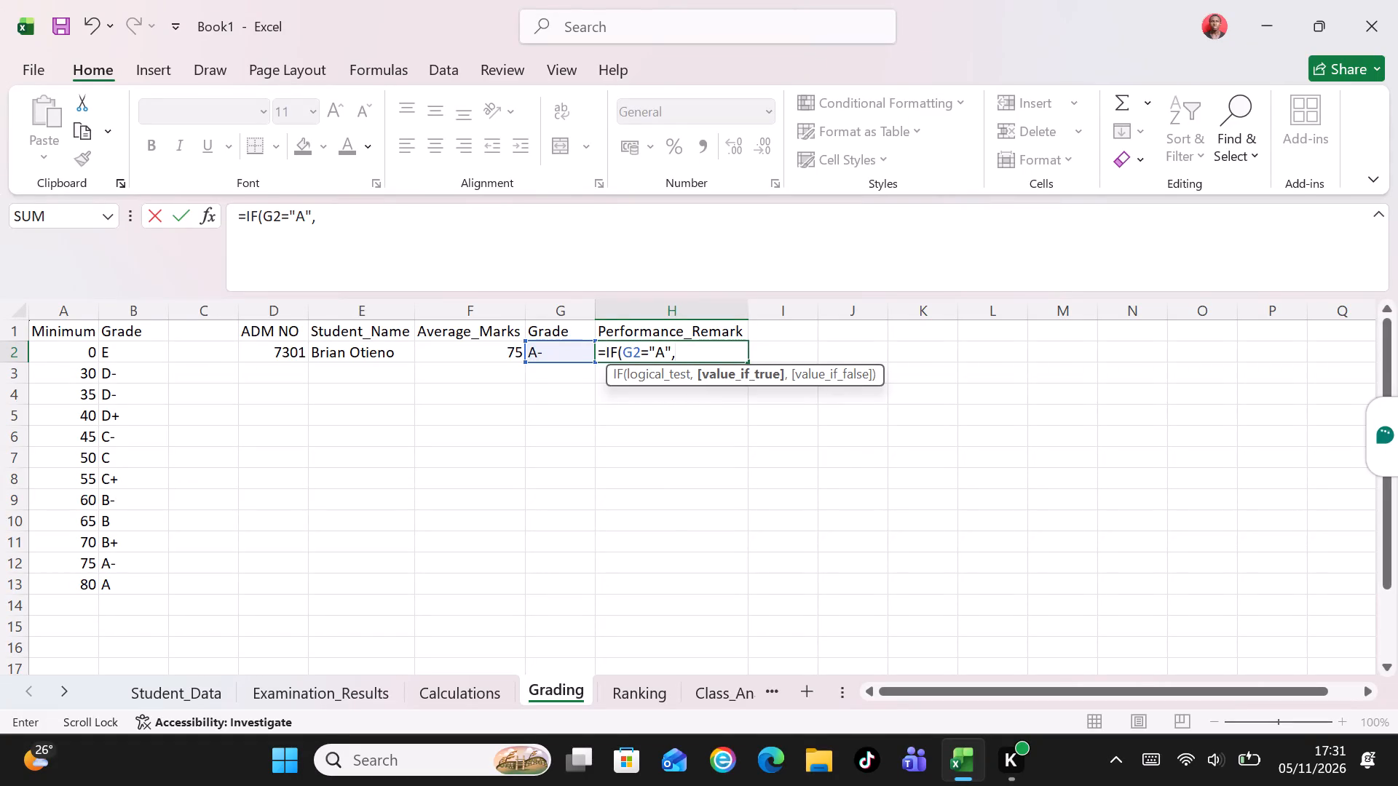
key(shift+quotedbl)
key(e)
text(xce)
text(llent)
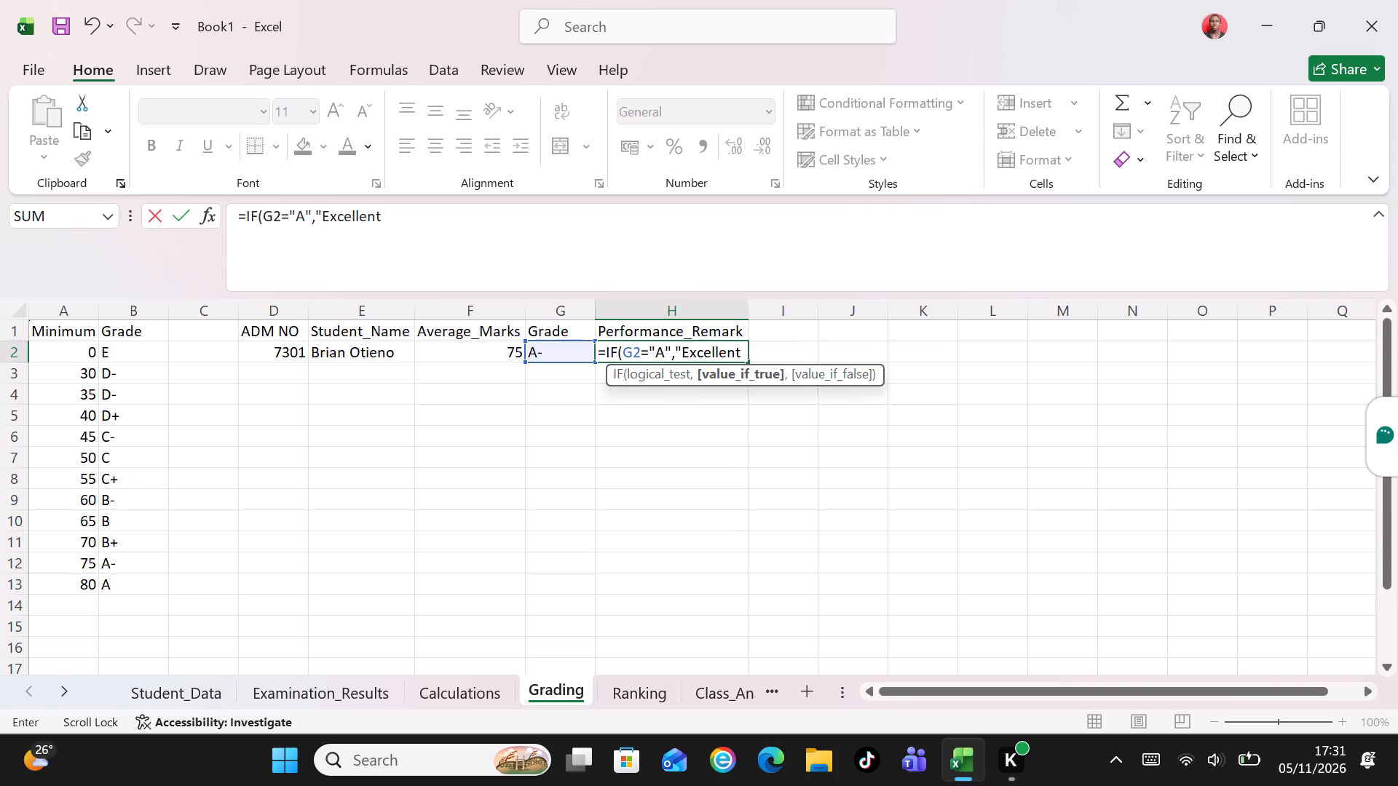
key(shift+quotedbl)
key(comma)
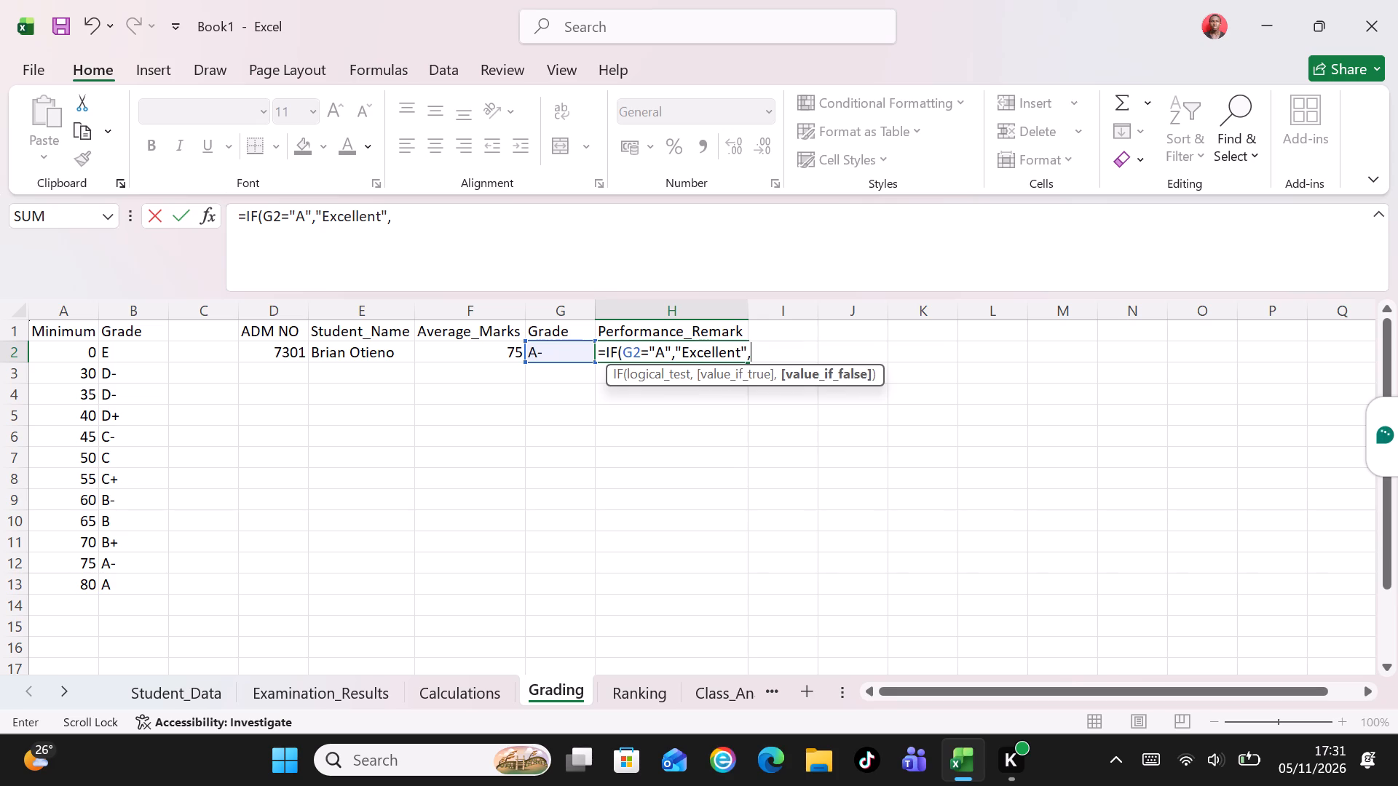
Nest a second IF in the H2 formula, opening an OR test with G2="A-" as its first condition.
text(IF)
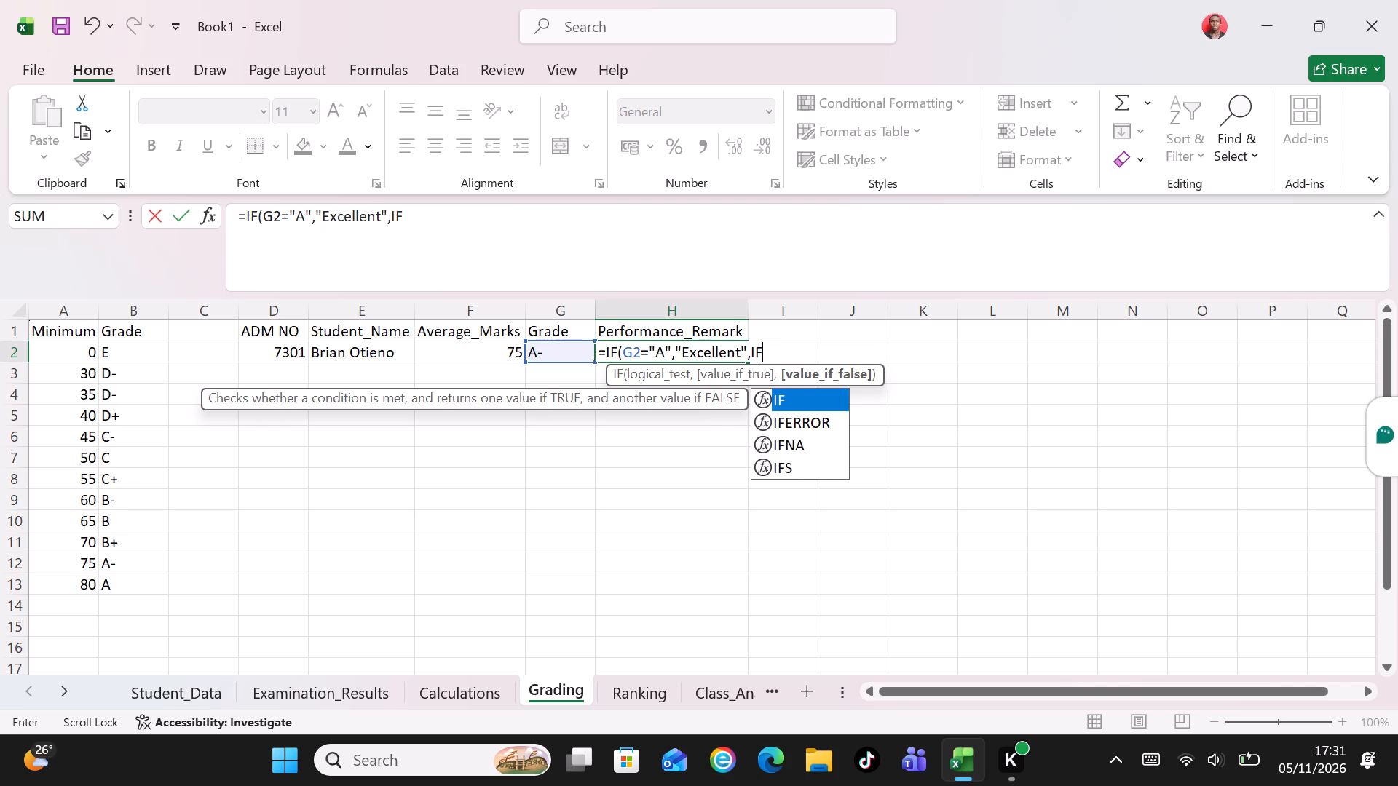
key(shift+parenleft)
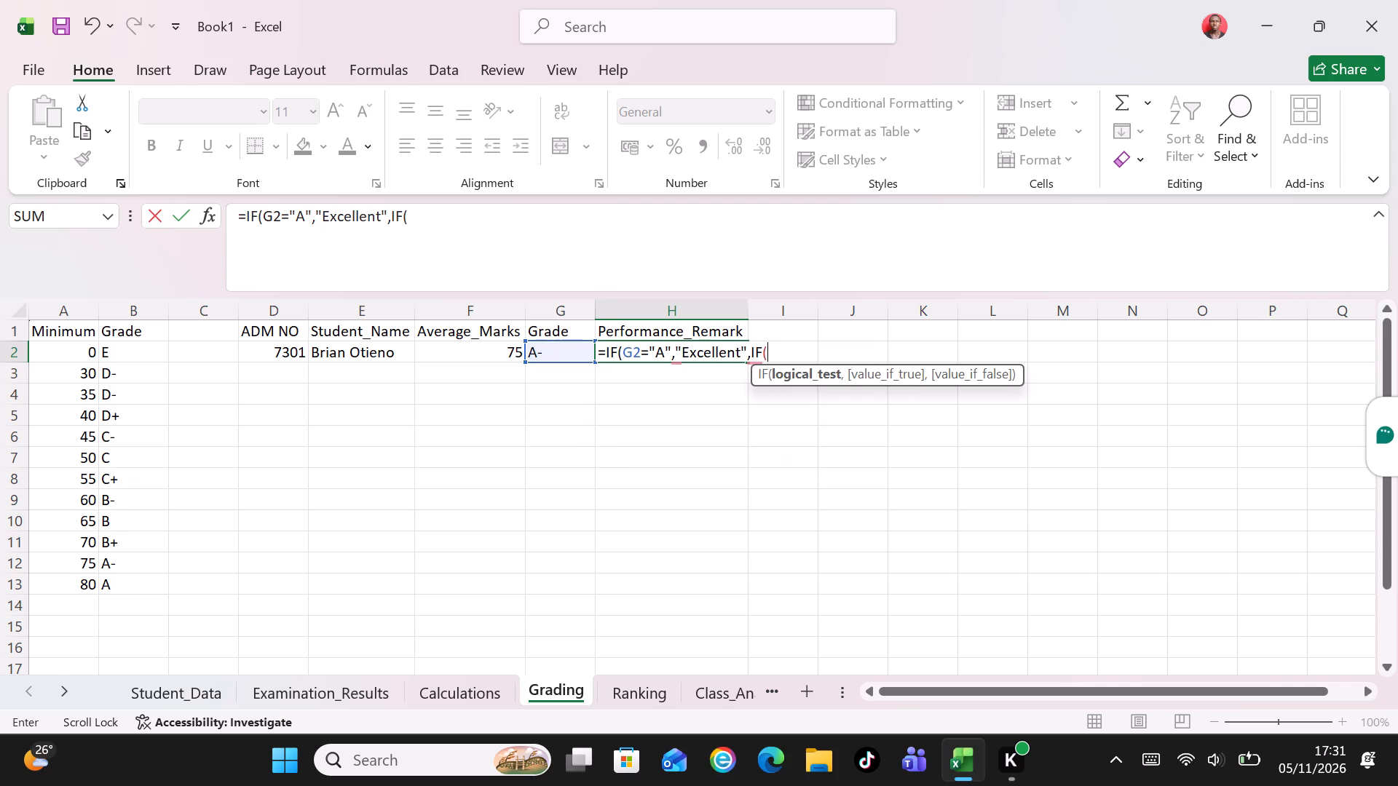
key(o)
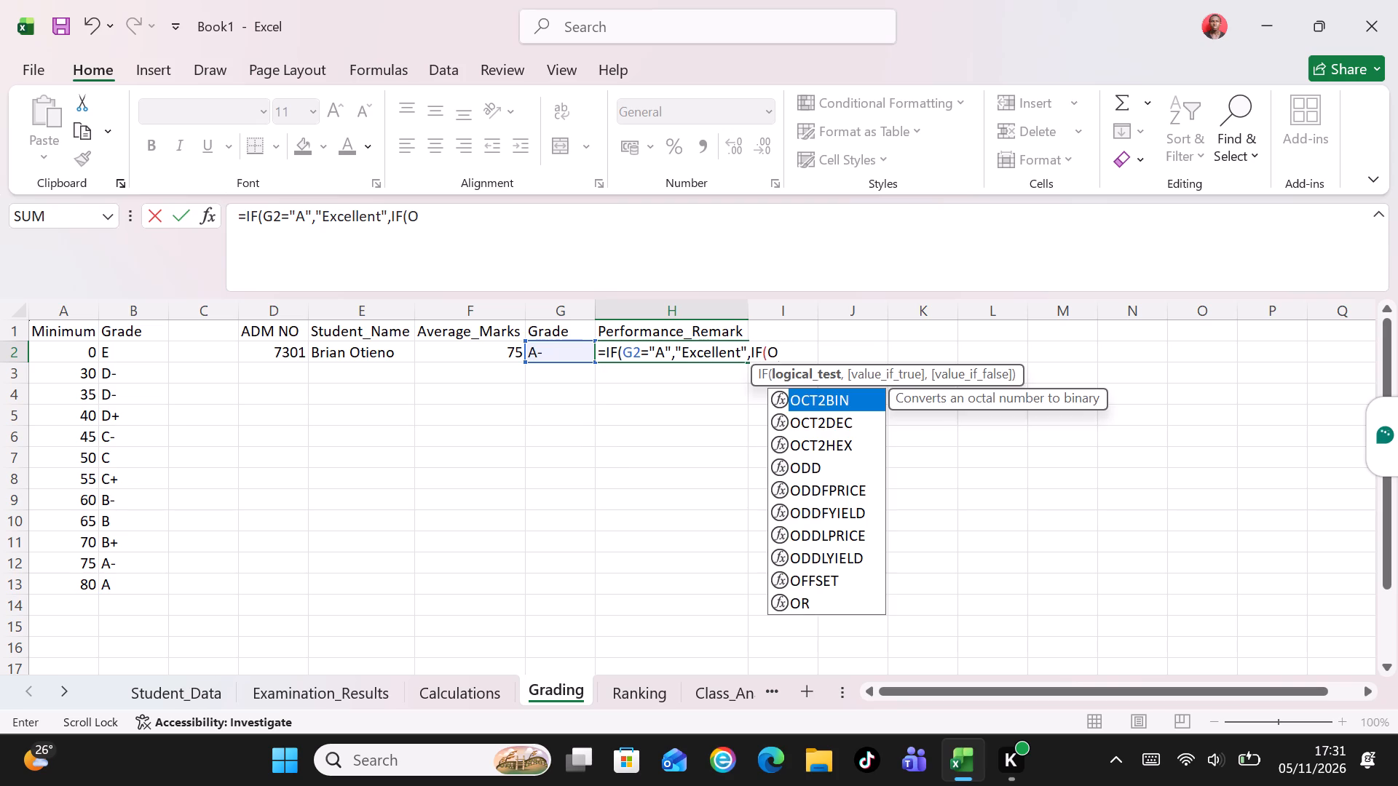
key(r)
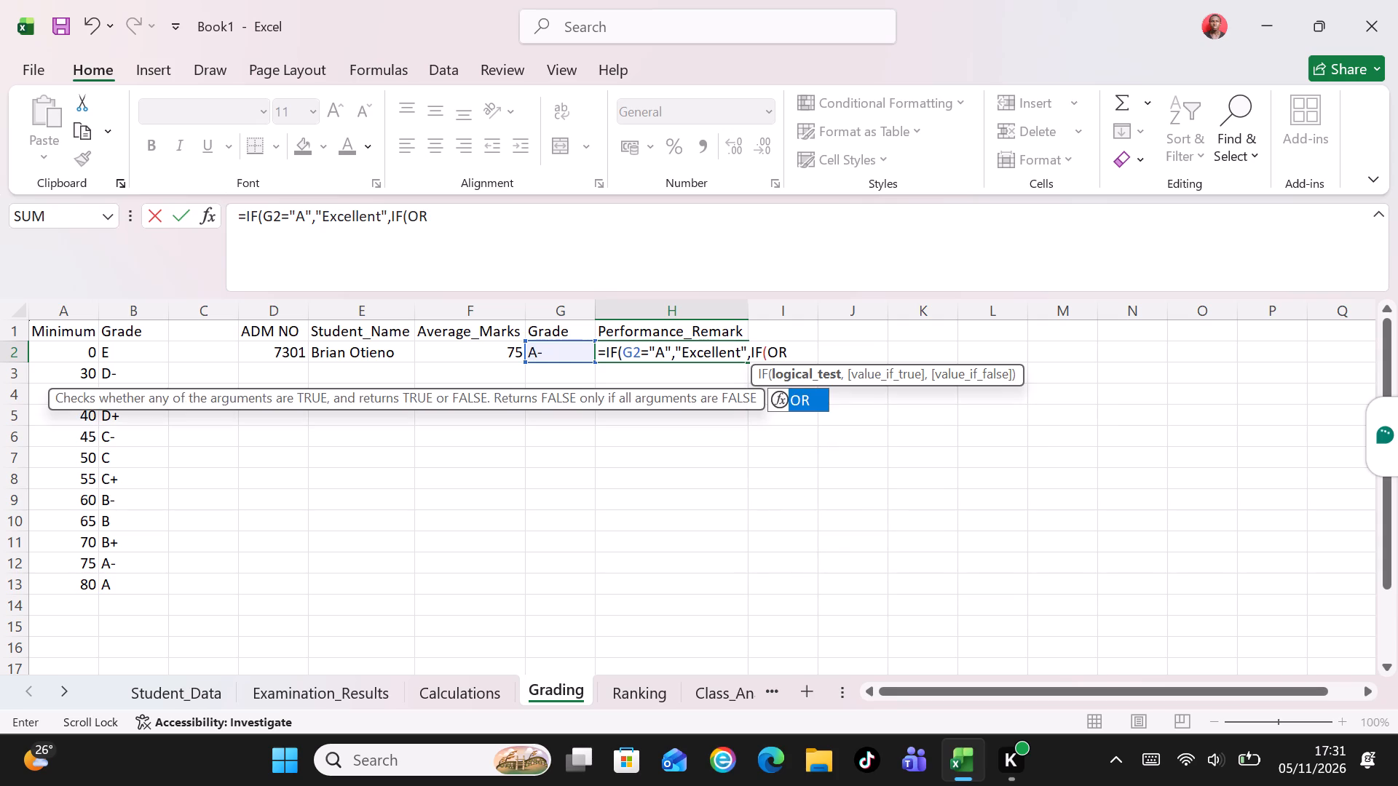
key(shift+parenleft)
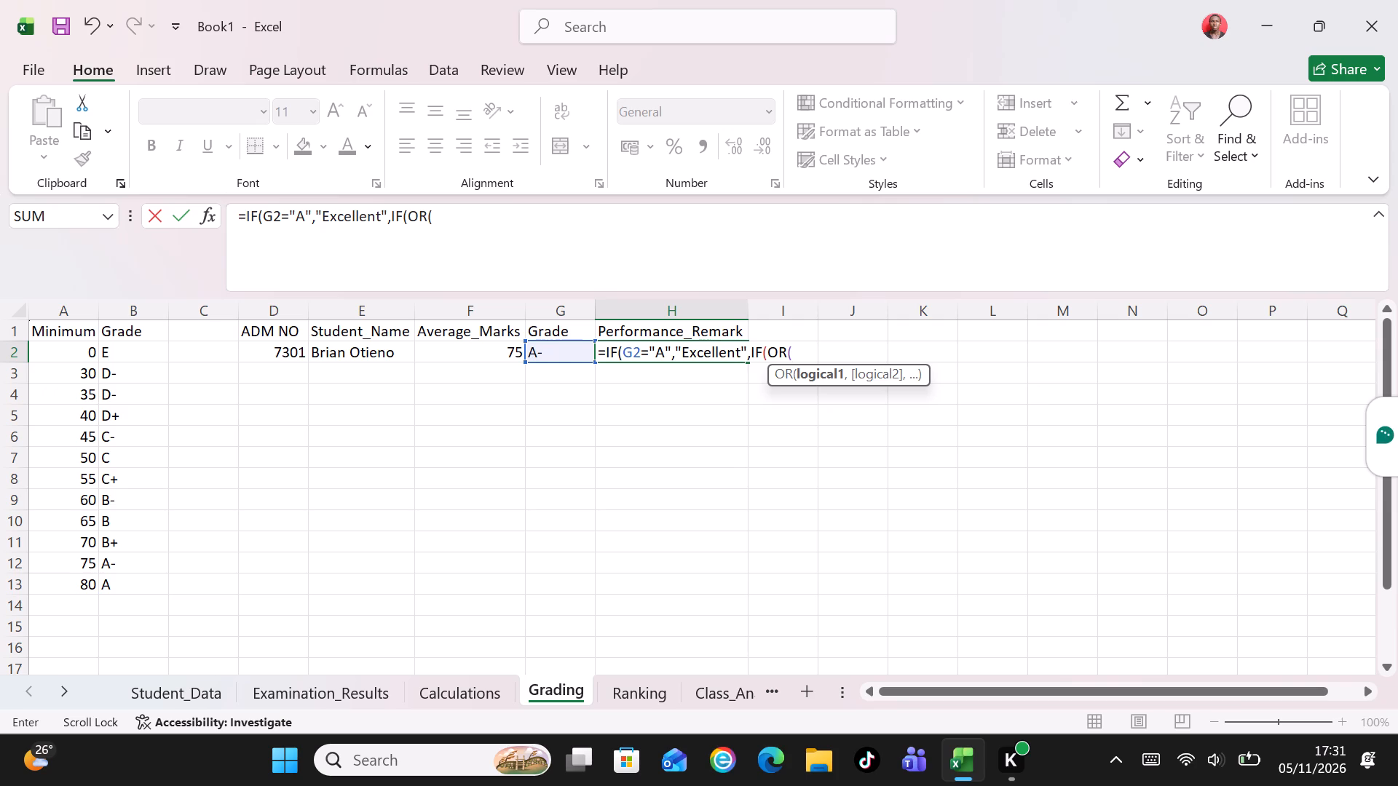
text(G2)
key(equal)
key(shift+quotedbl)
key(a)
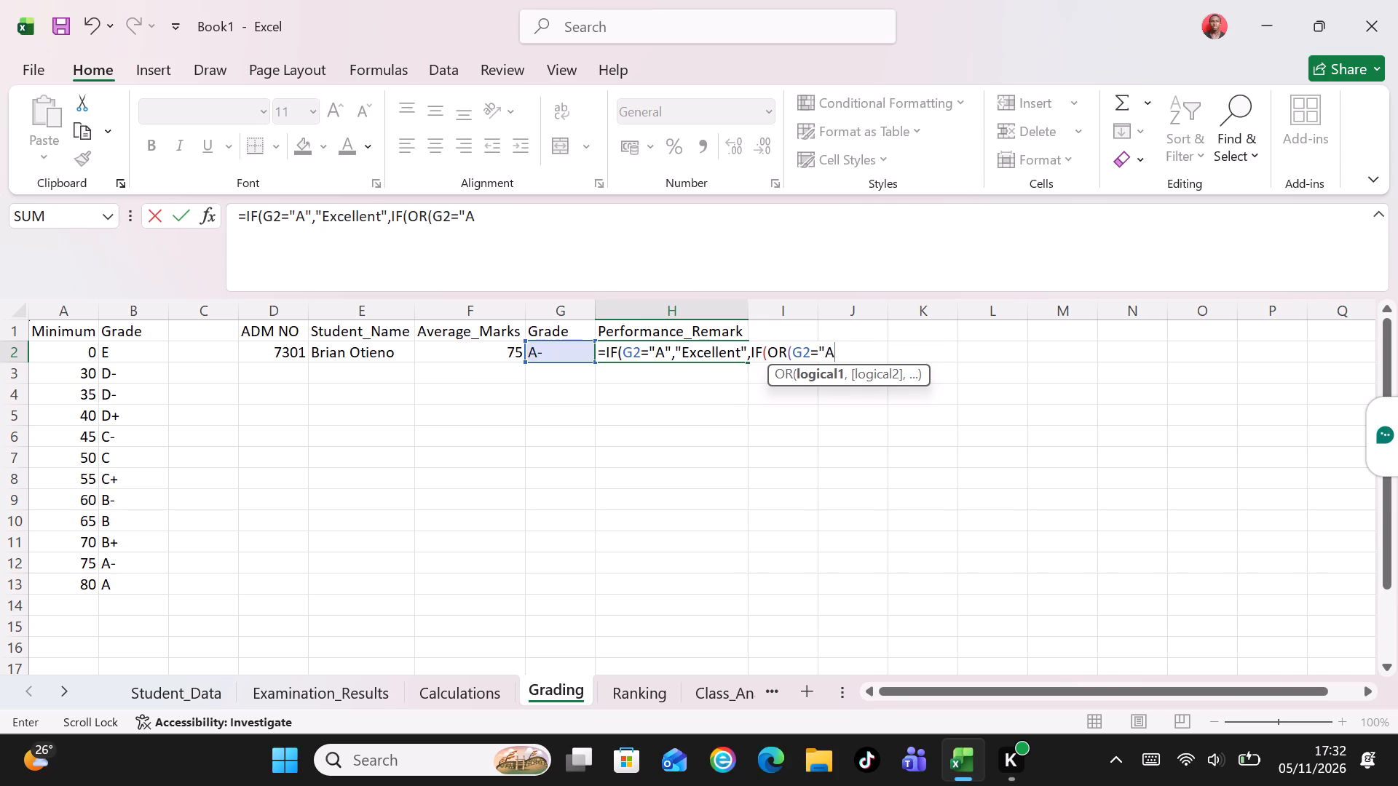
key(minus)
key(shift+quotedbl)
Add G2="B+" as the second condition of the OR test in H2 and close the OR.
key(comma)
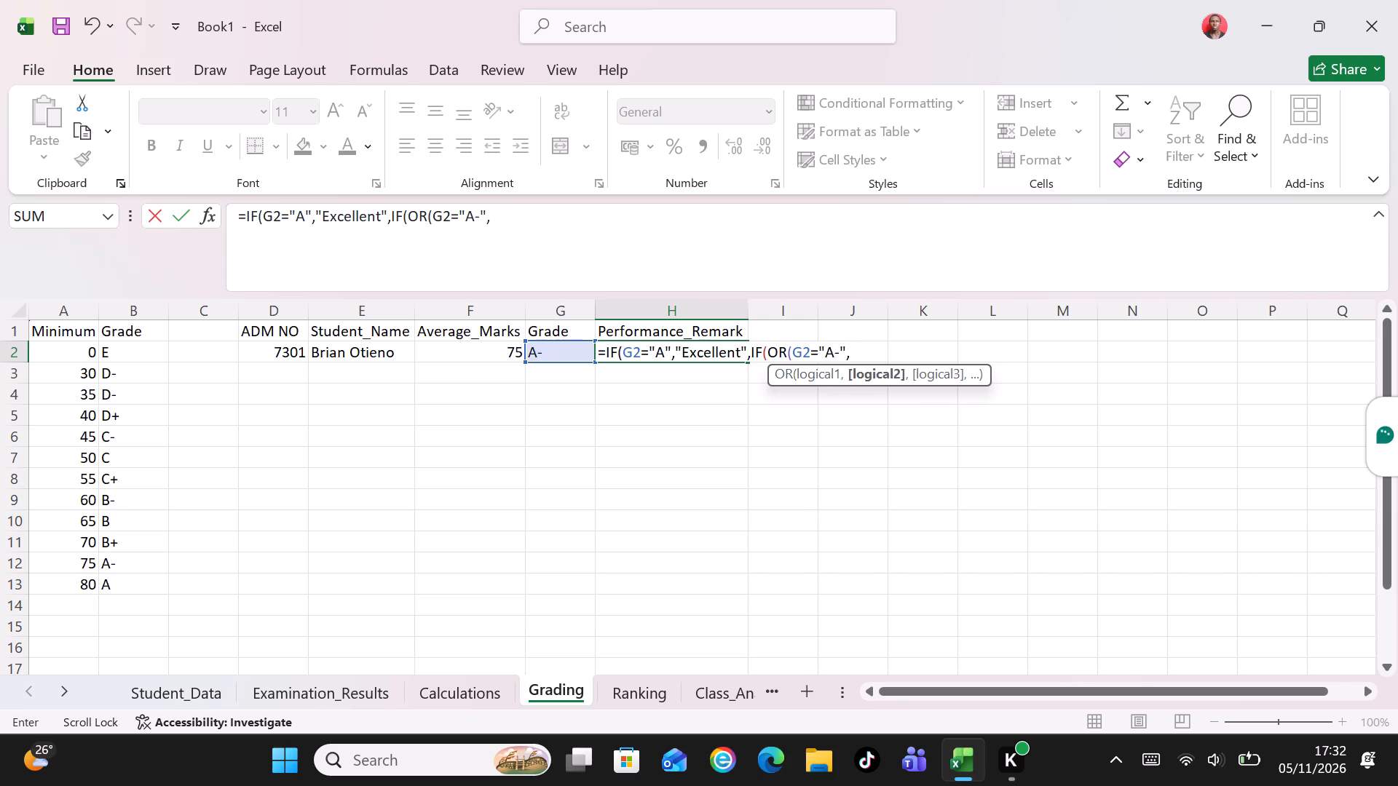
text(G2)
key(equal)
key(shift+quotedbl)
key(b)
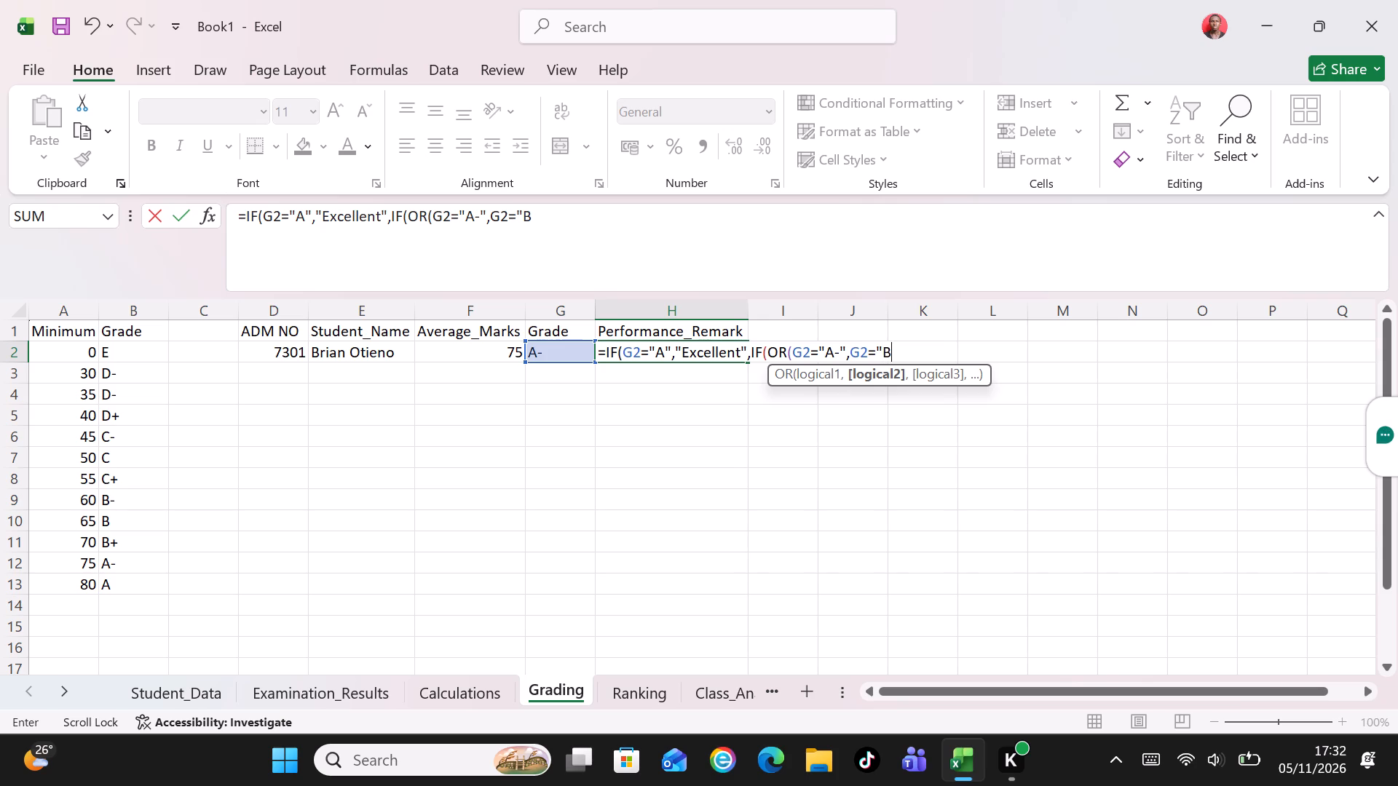
key(shift+plus)
key(shift+quotedbl)
key(shift+parenright)
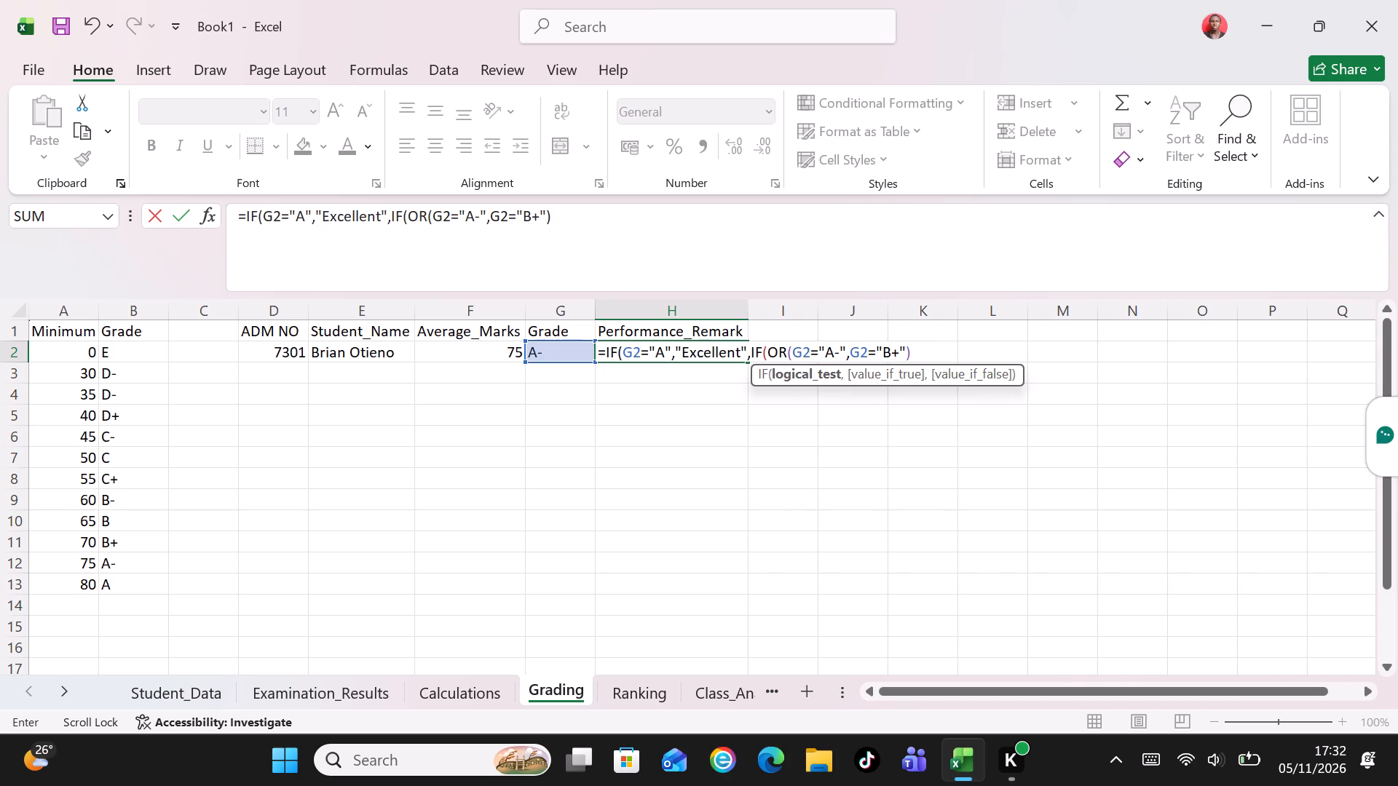
Set "Very Good" as the value the second IF in H2 returns when its OR test is true.
key(comma)
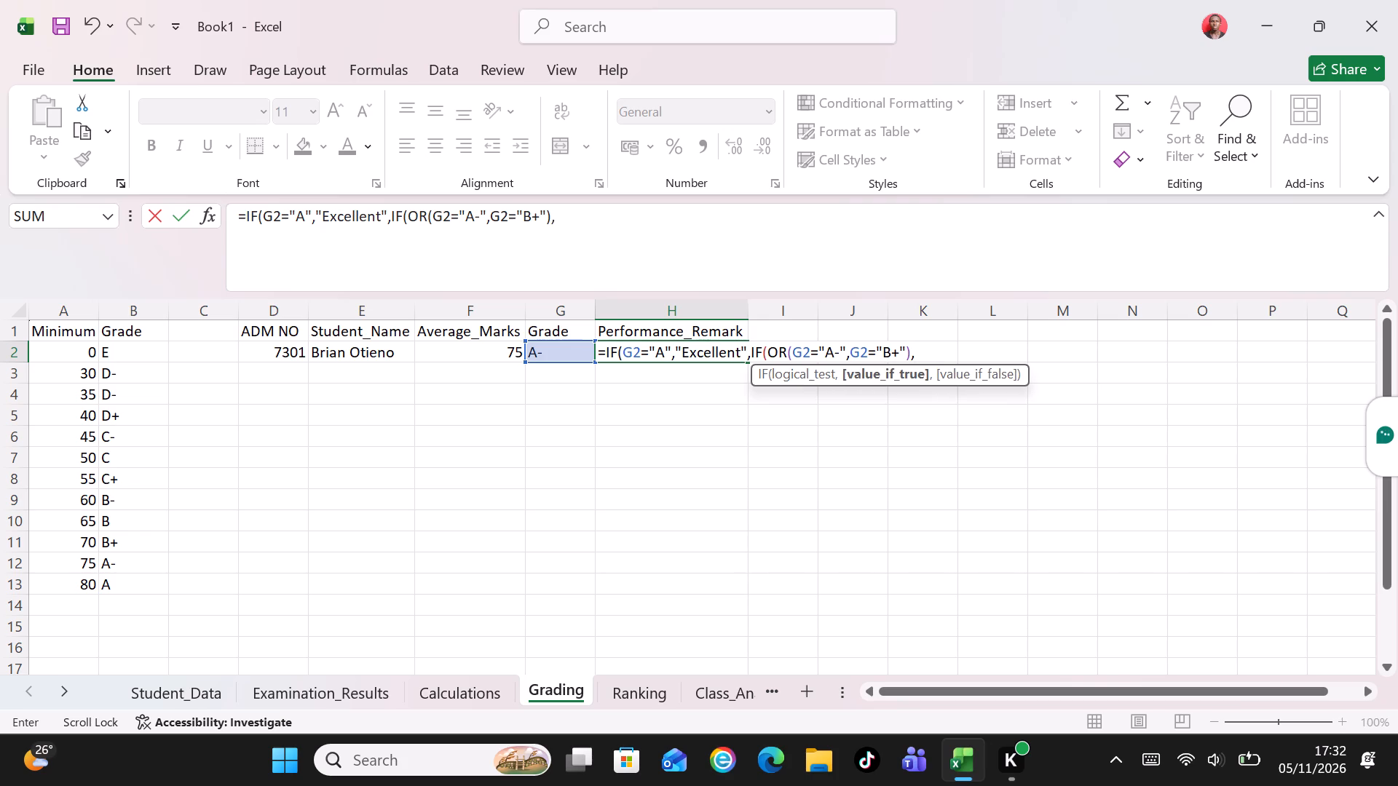
key(shift+quotedbl)
key(v)
key(space)
text(Good)
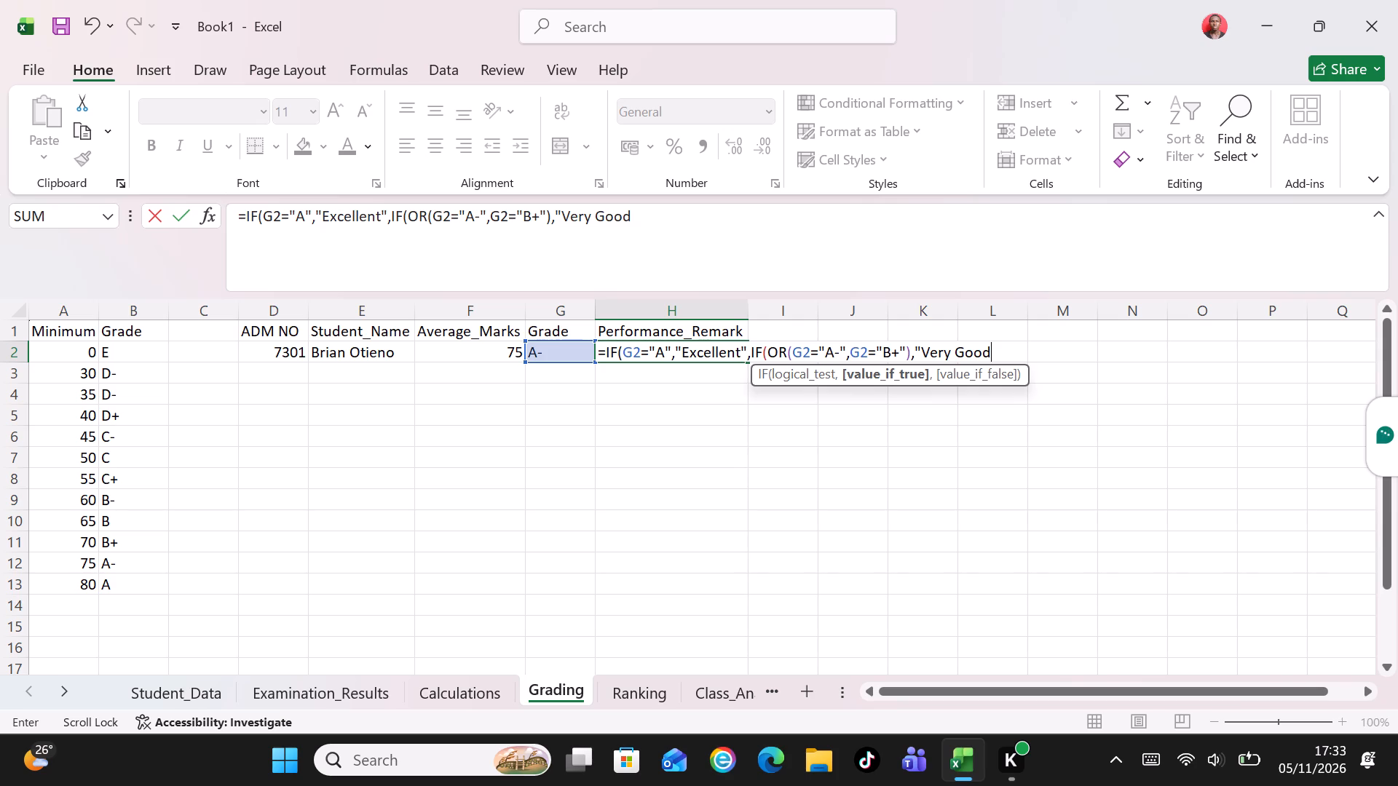
key(shift+quotedbl)
Nest a third IF in the H2 formula, opening an OR test with G2="B" as its first condition.
key(comma)
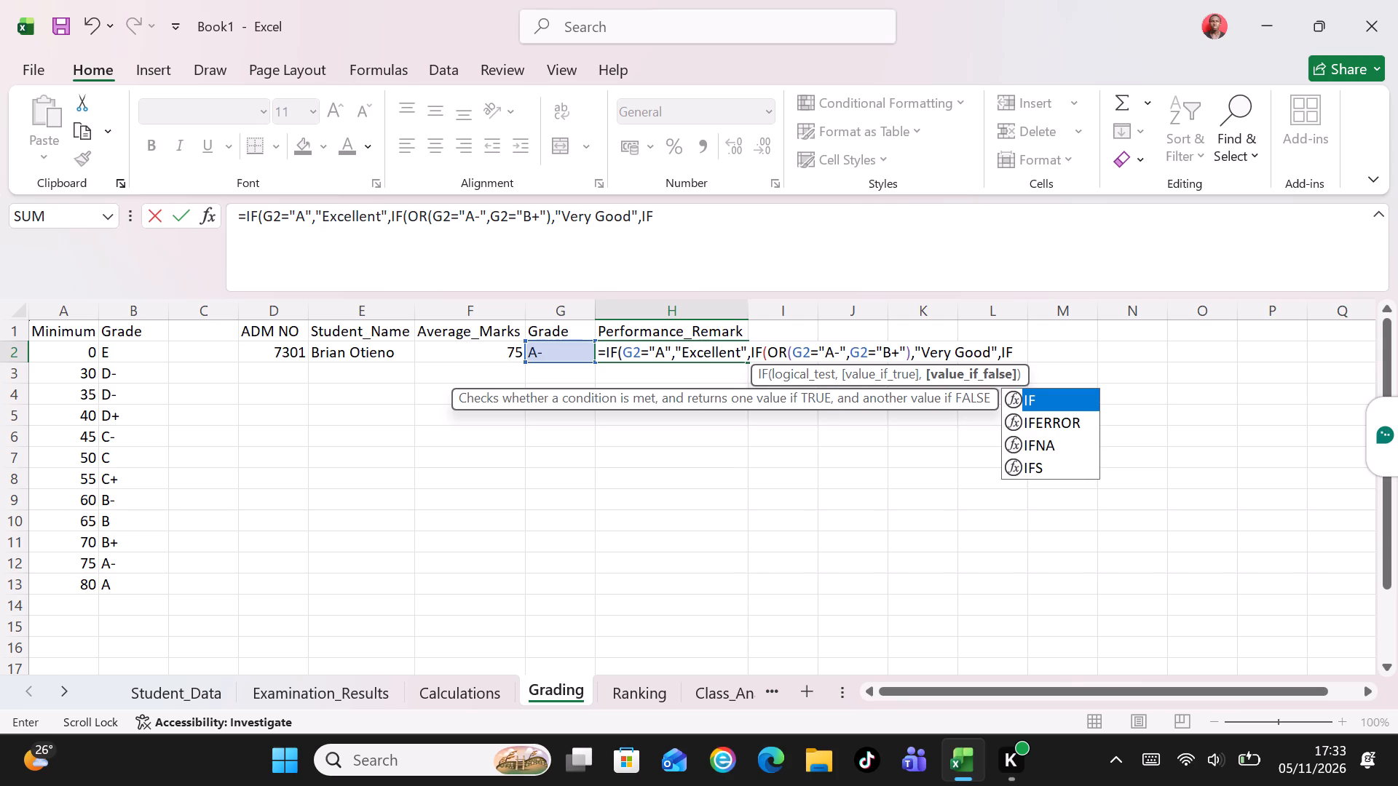
key(shift+parenleft)
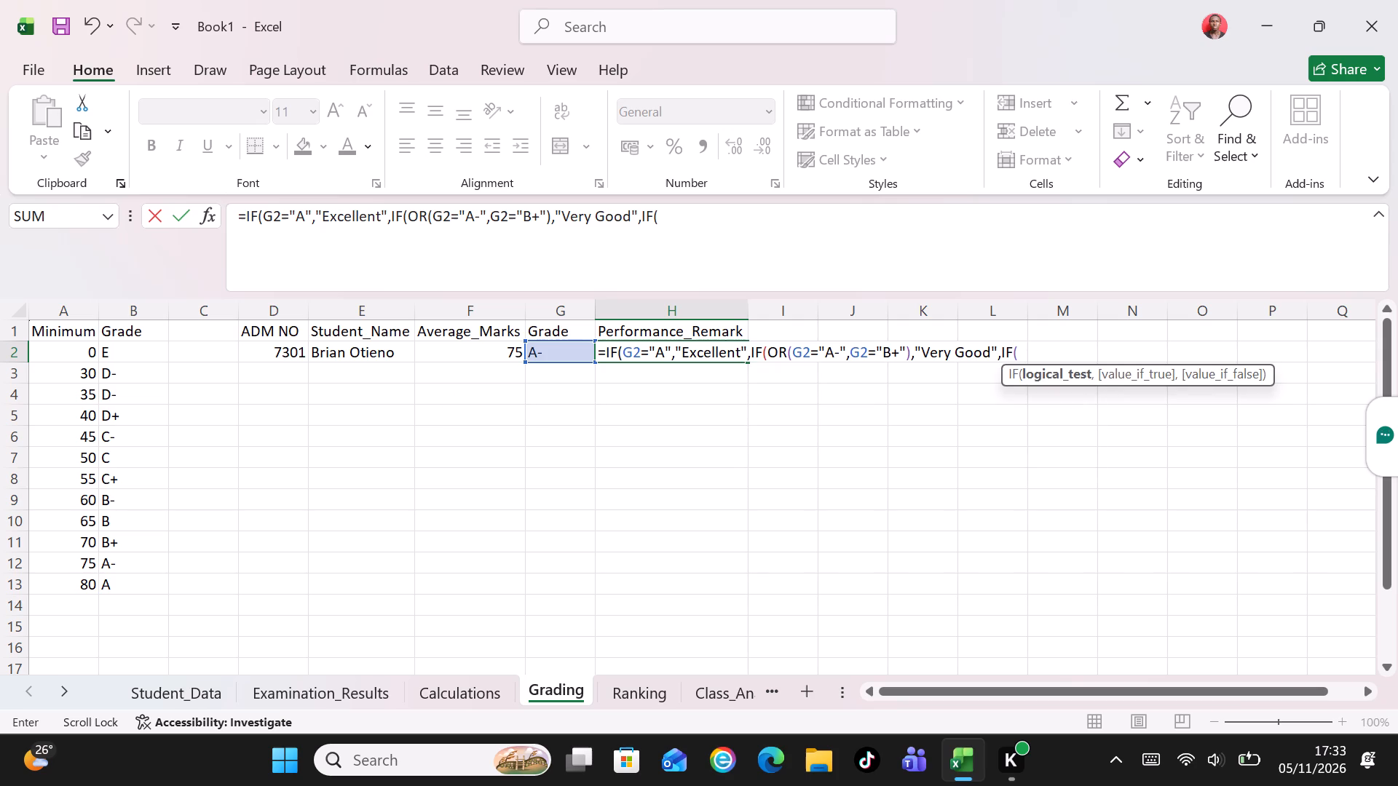
key(o)
key(r)
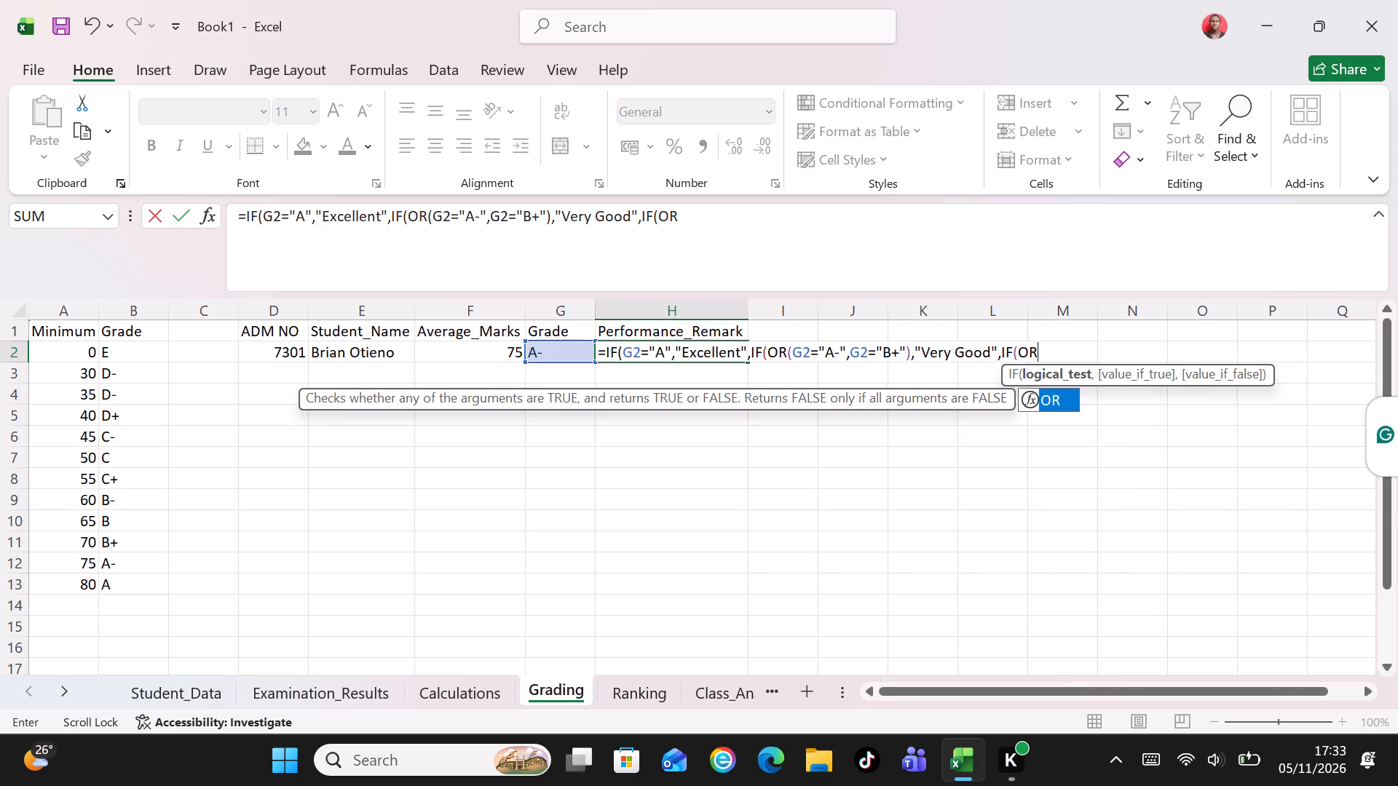
key(shift+parenleft)
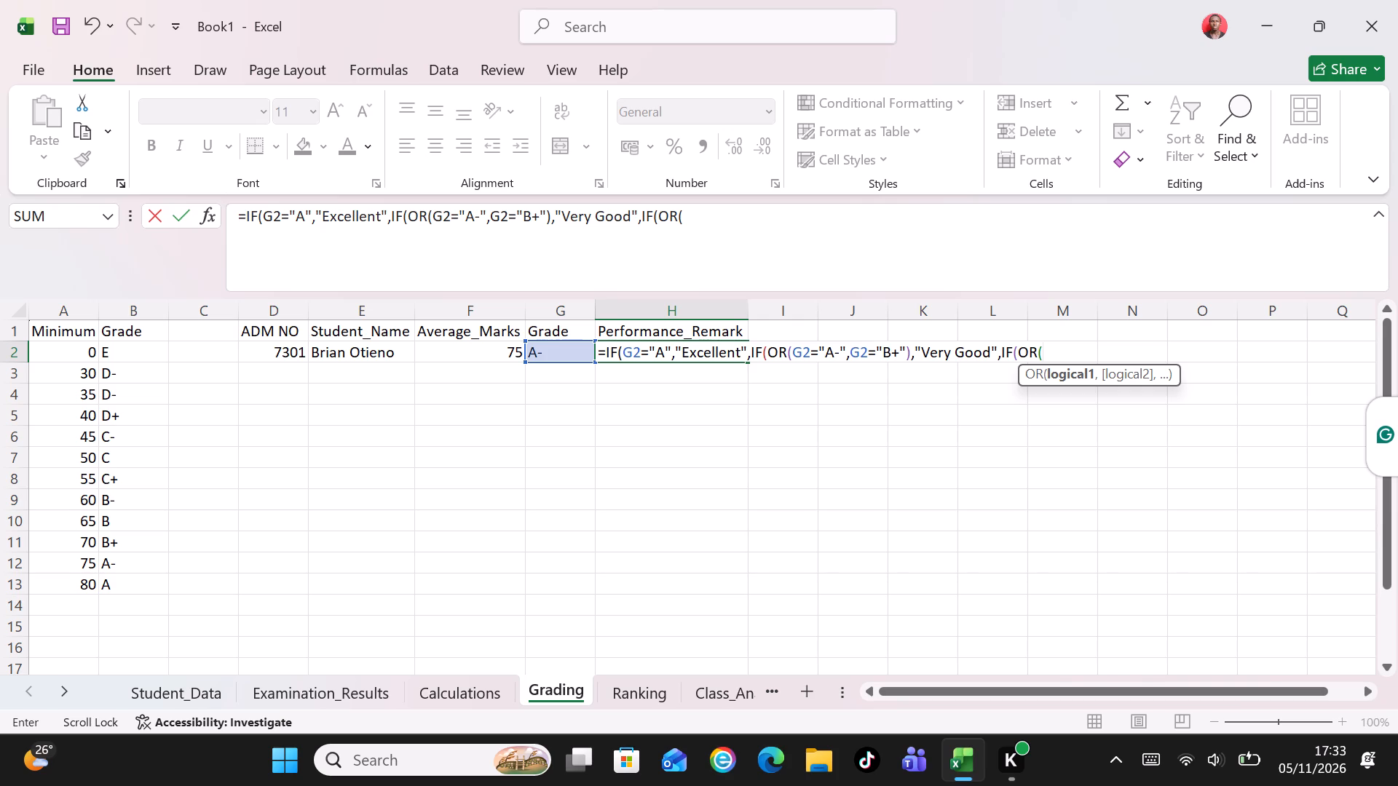
text(G2)
key(equal)
key(shift+quotedbl)
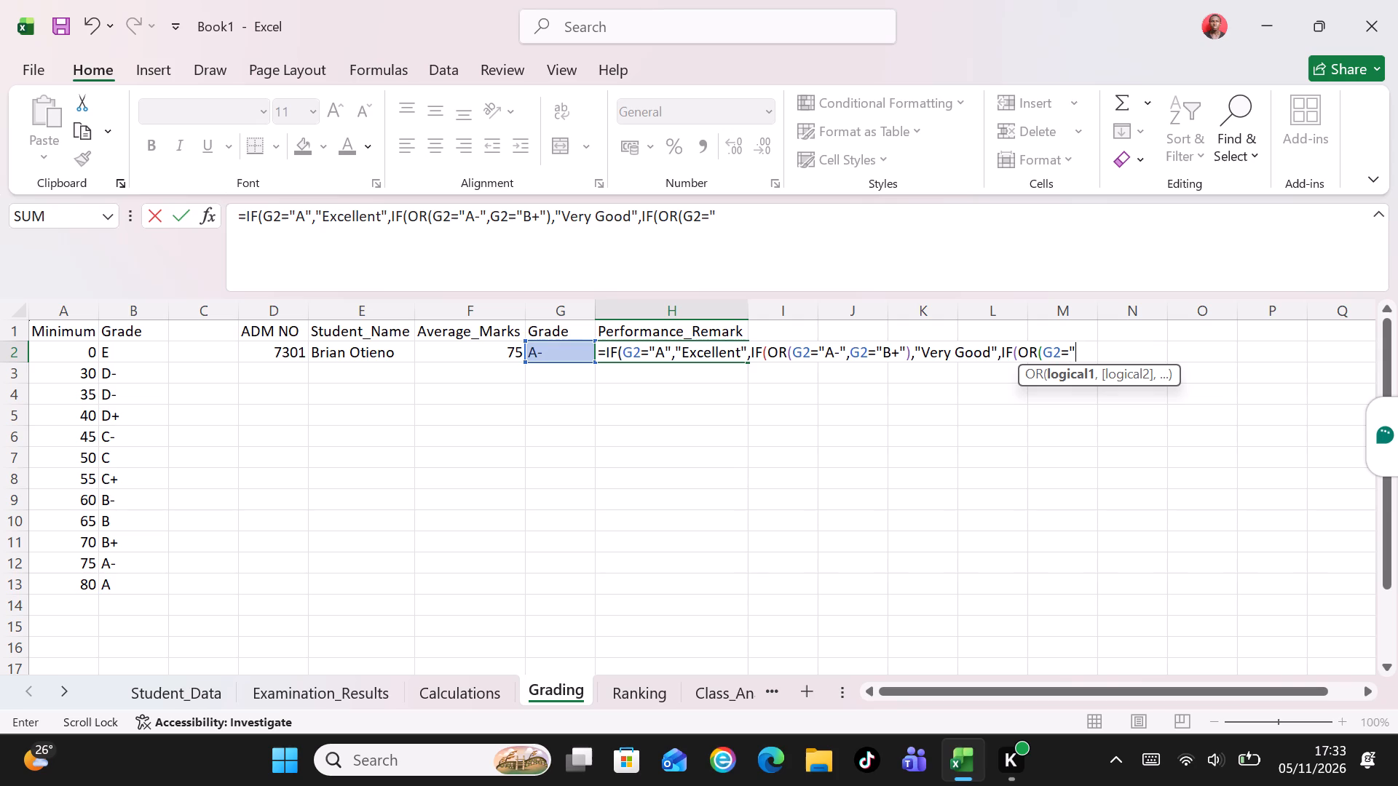
key(b)
key(shift+quotedbl)
Add G2="B-" as the second condition of the third IF's OR test in H2 and close the OR.
key(comma)
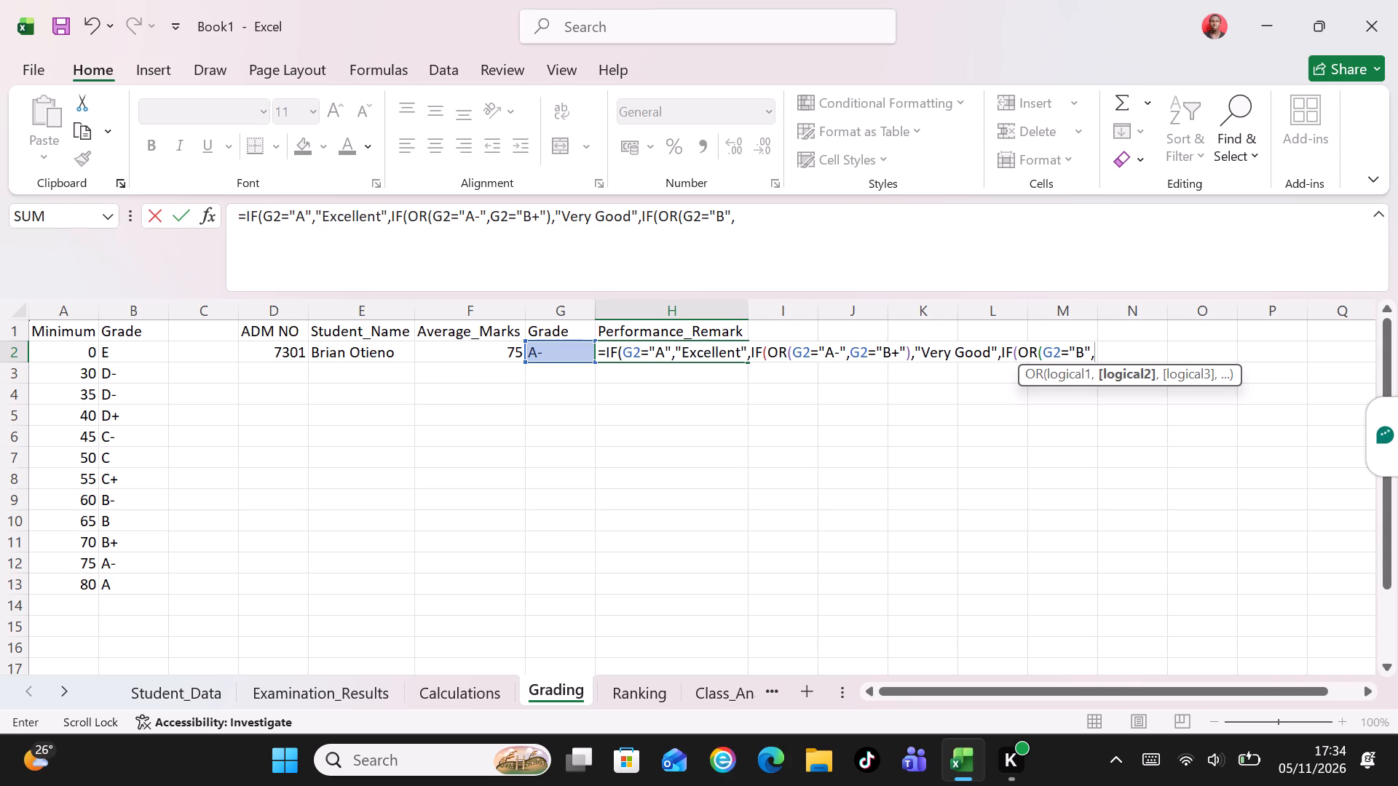
text(G2)
key(equal)
key(shift+quotedbl)
text(B-)
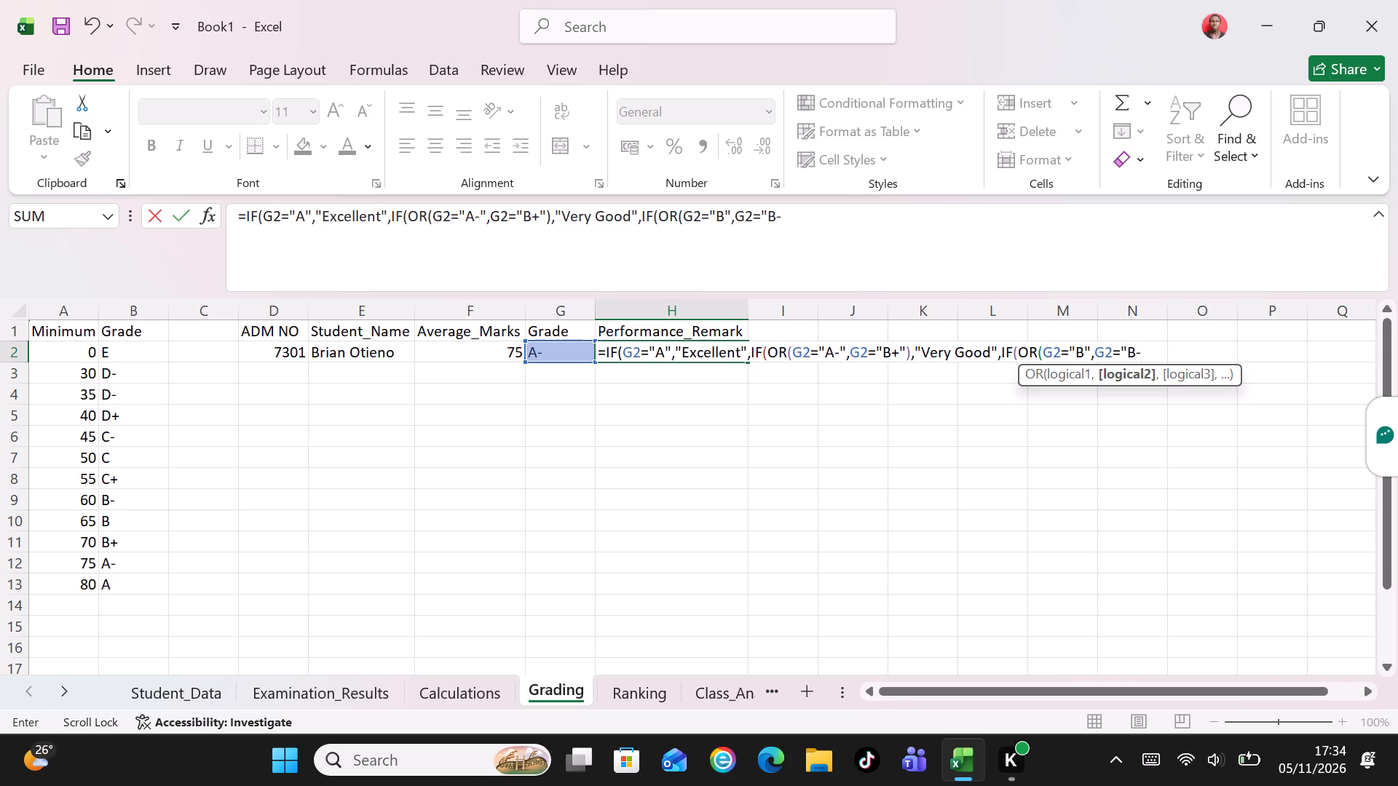
key(shift+quotedbl)
key(shift+parenright)
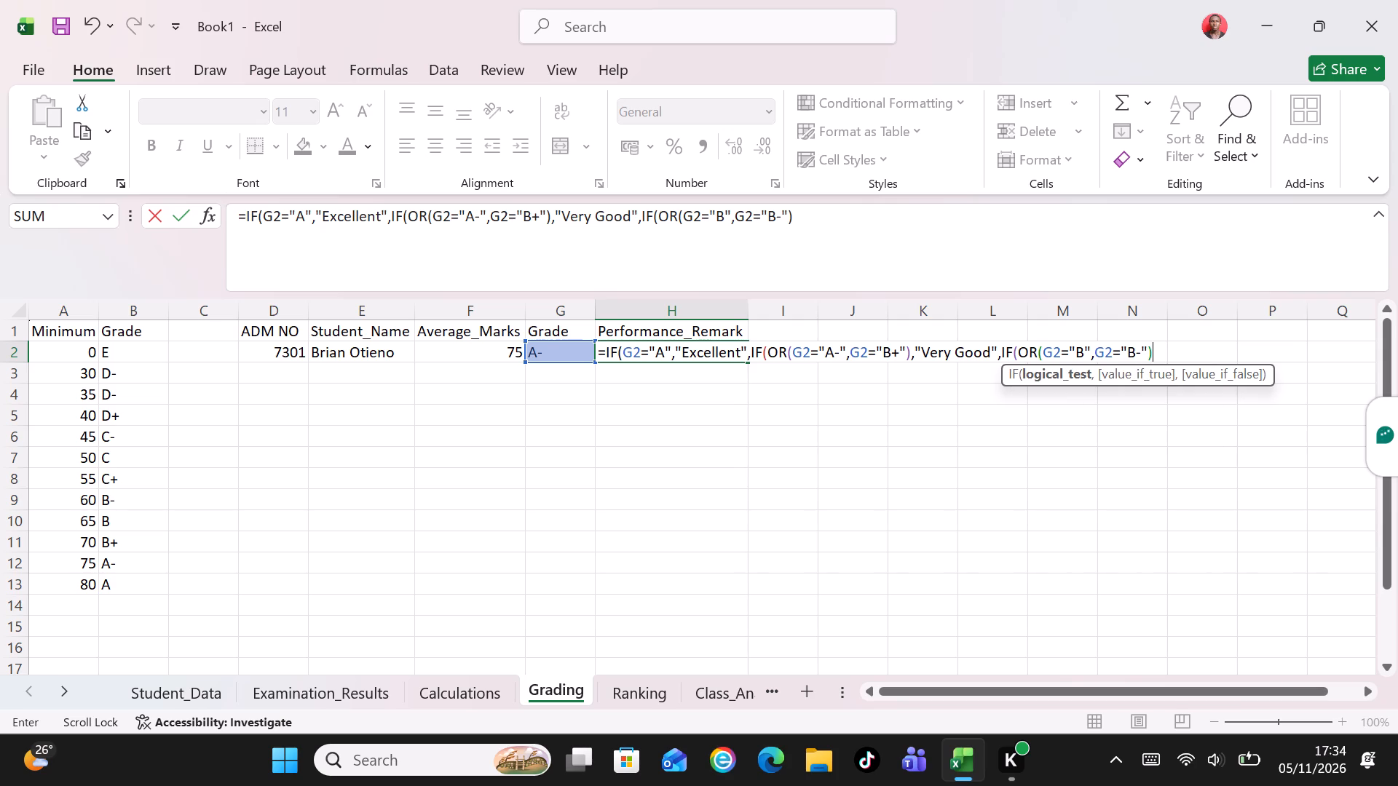
Set "Good" as the value the third IF in H2 returns when its OR test is true.
key(comma)
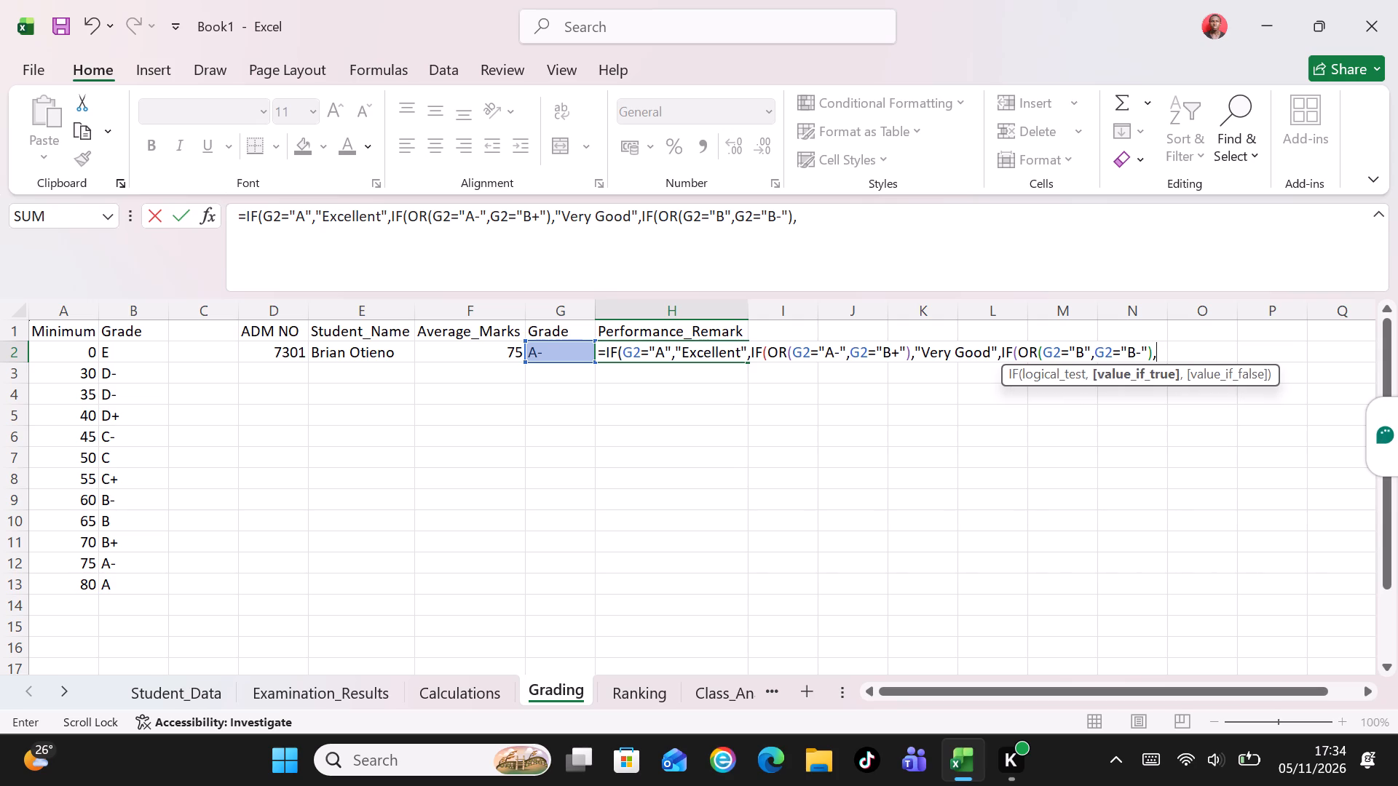
key(shift+quotedbl)
key(g)
text(ood)
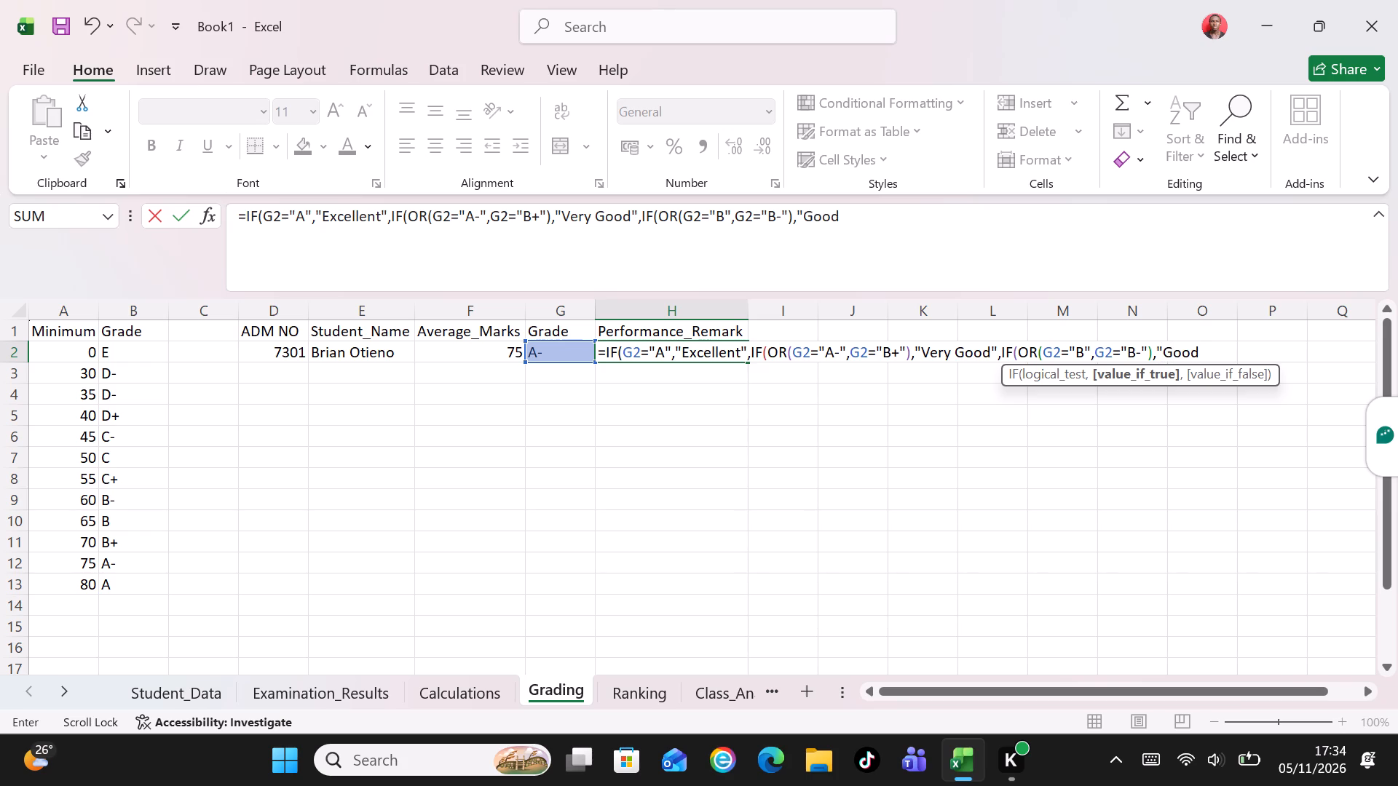
key(shift+quotedbl)
Nest a fourth IF in the H2 formula, opening an OR test with G2="C+" as its first condition.
key(comma)
text(IF)
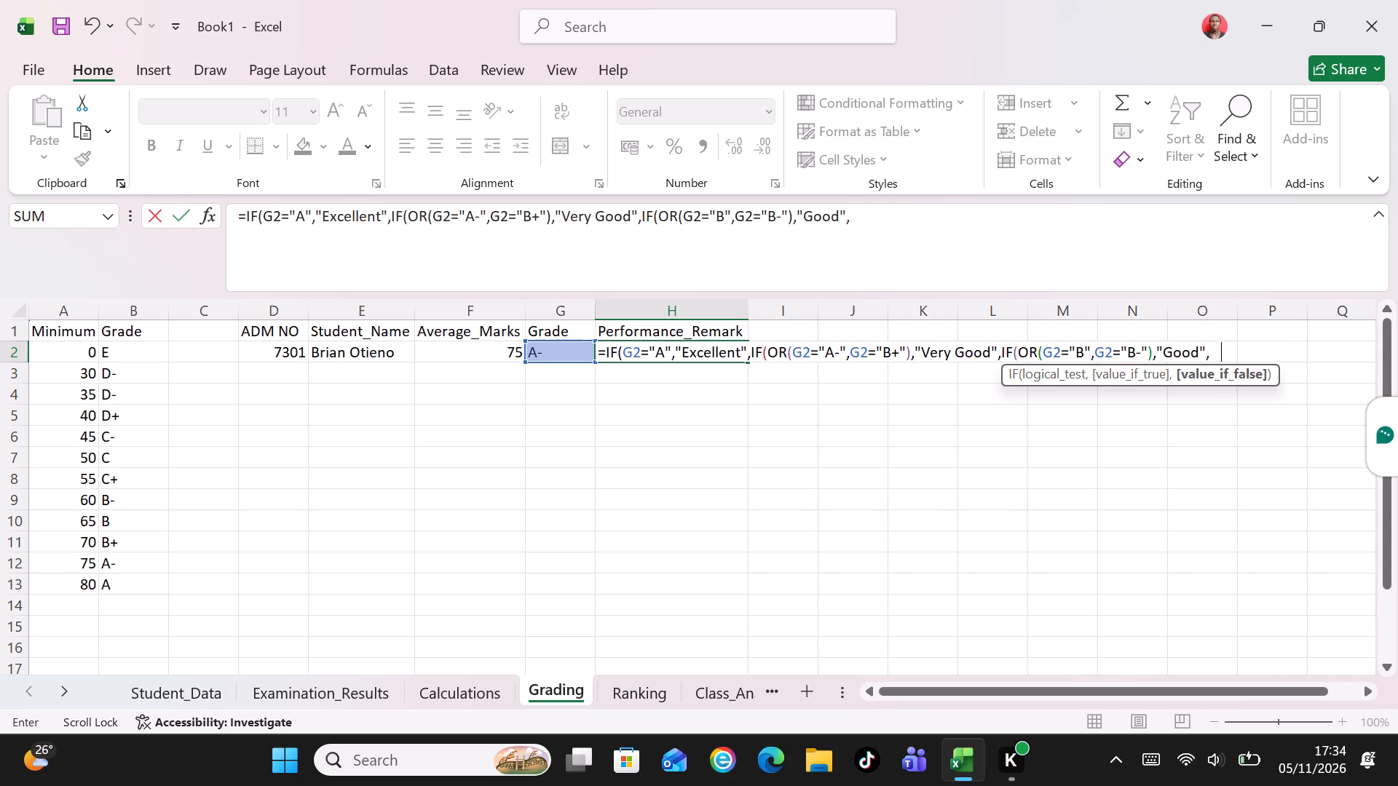
key(shift+parenleft)
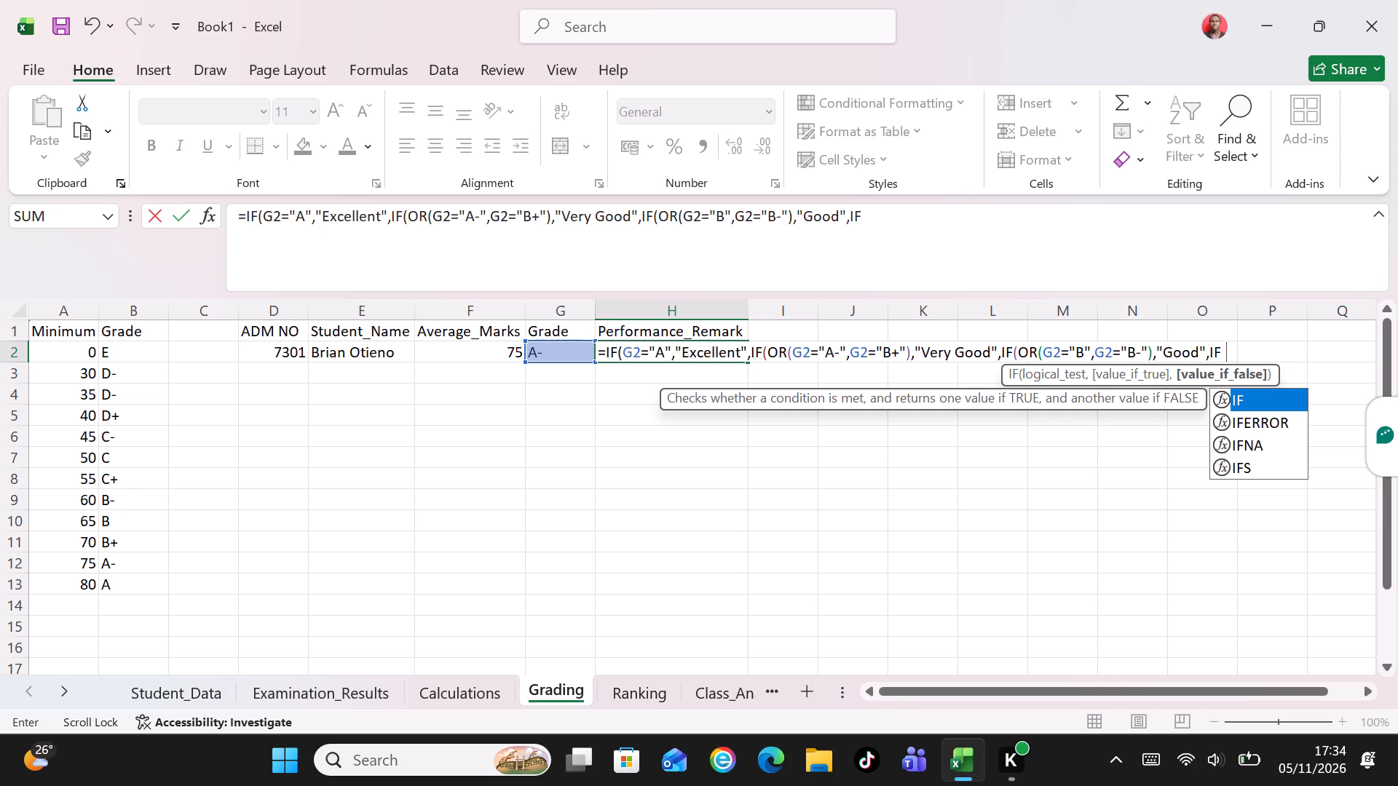
text(OR)
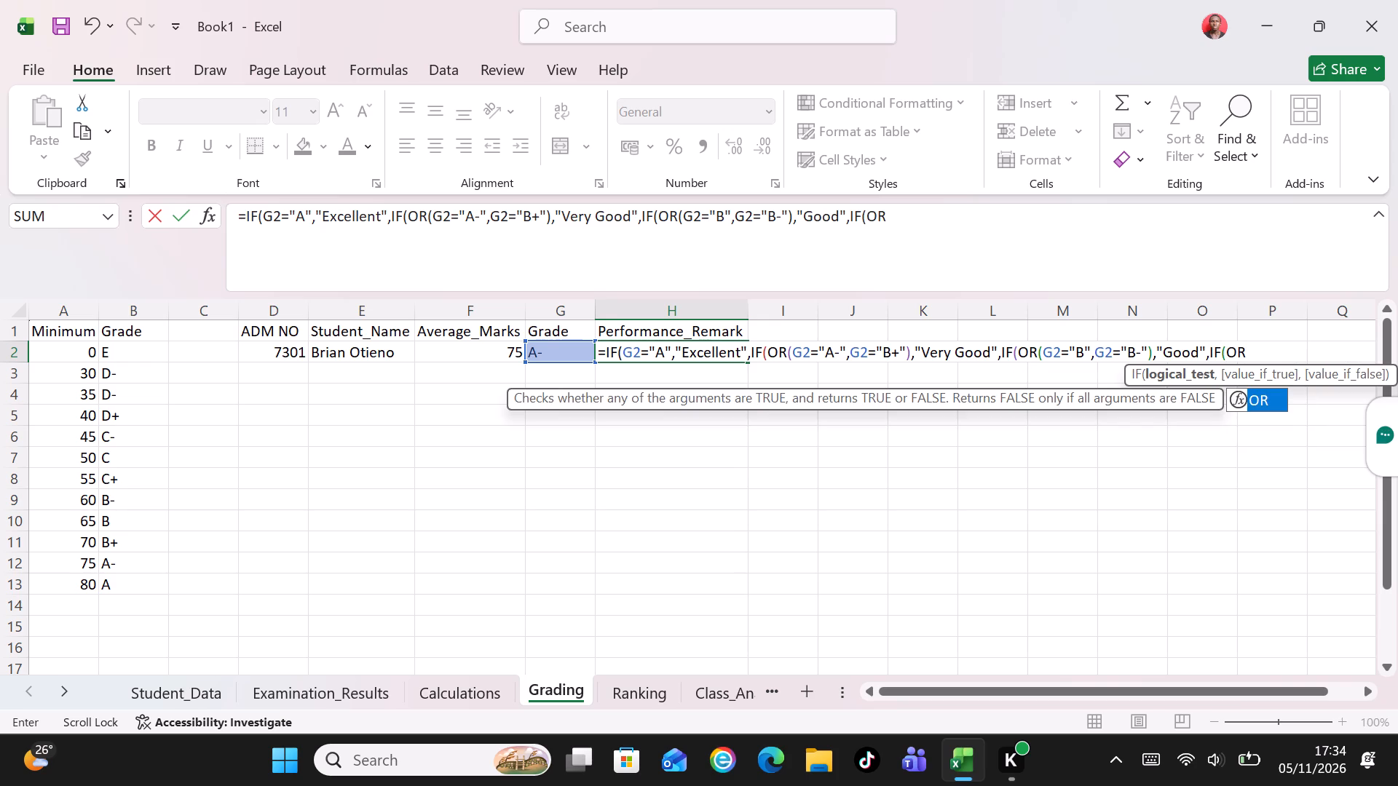
key(shift+parenleft)
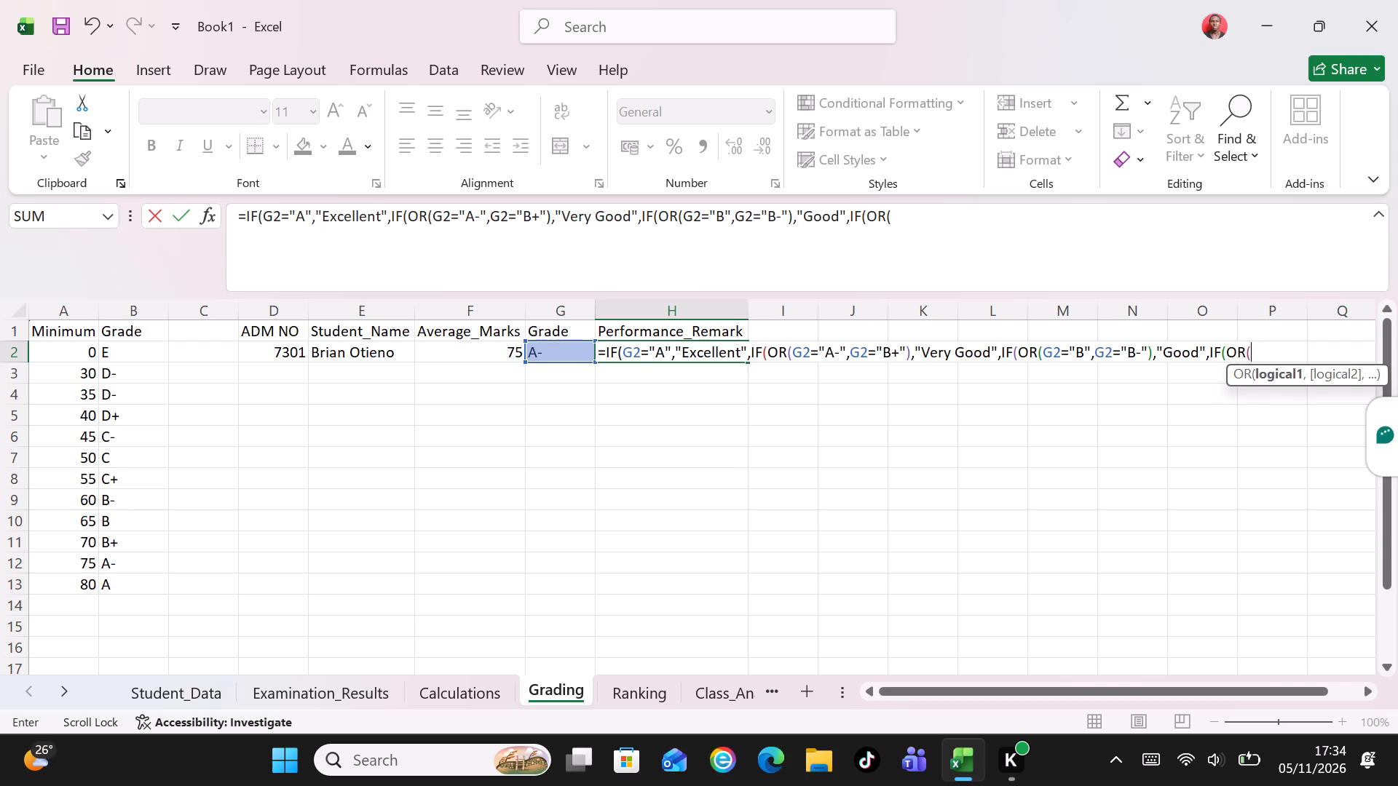
text(G2)
key(equal)
key(shift+quotedbl)
key(c)
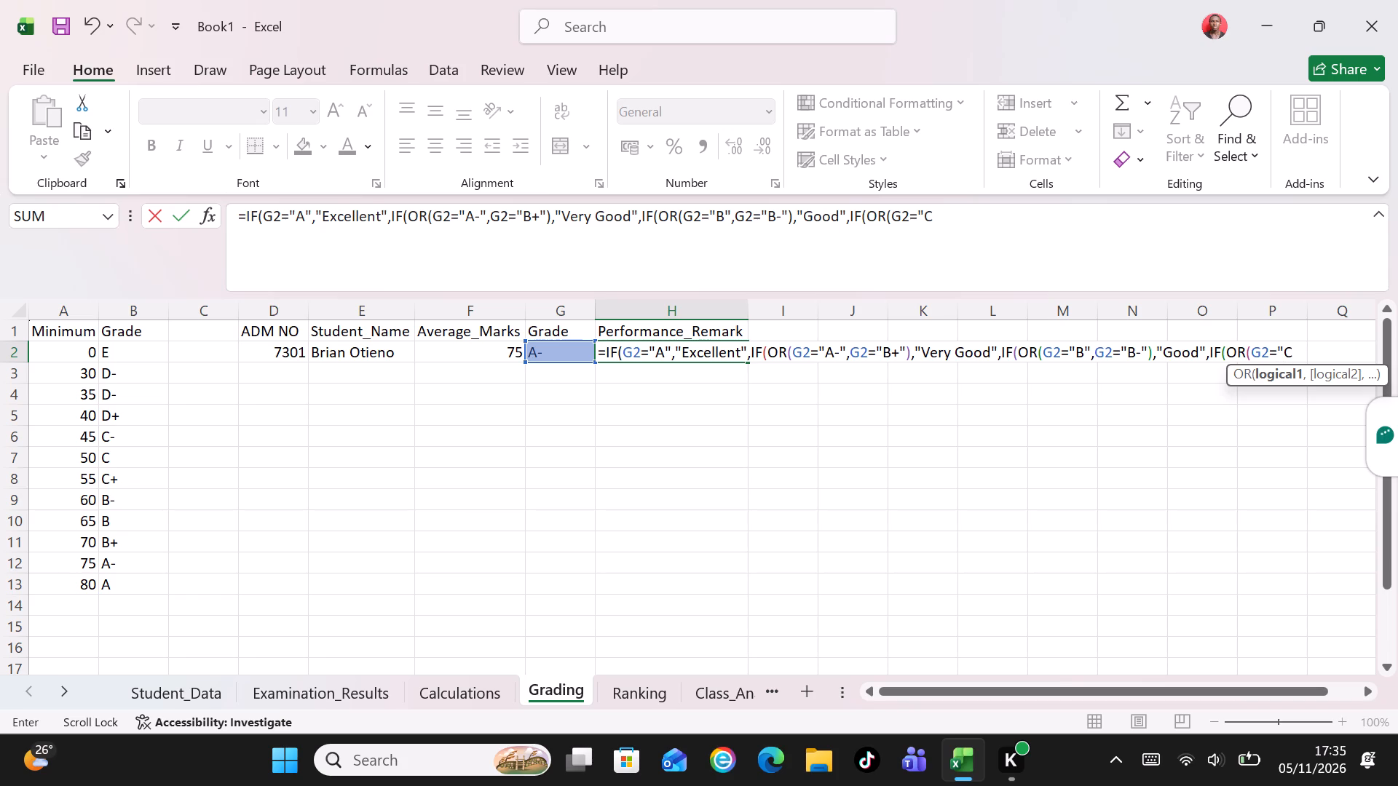
key(shift+plus)
key(shift+quotedbl)
Add G2="C" as the second condition of the fourth IF's OR test in H2 and close the OR.
key(comma)
text(G2)
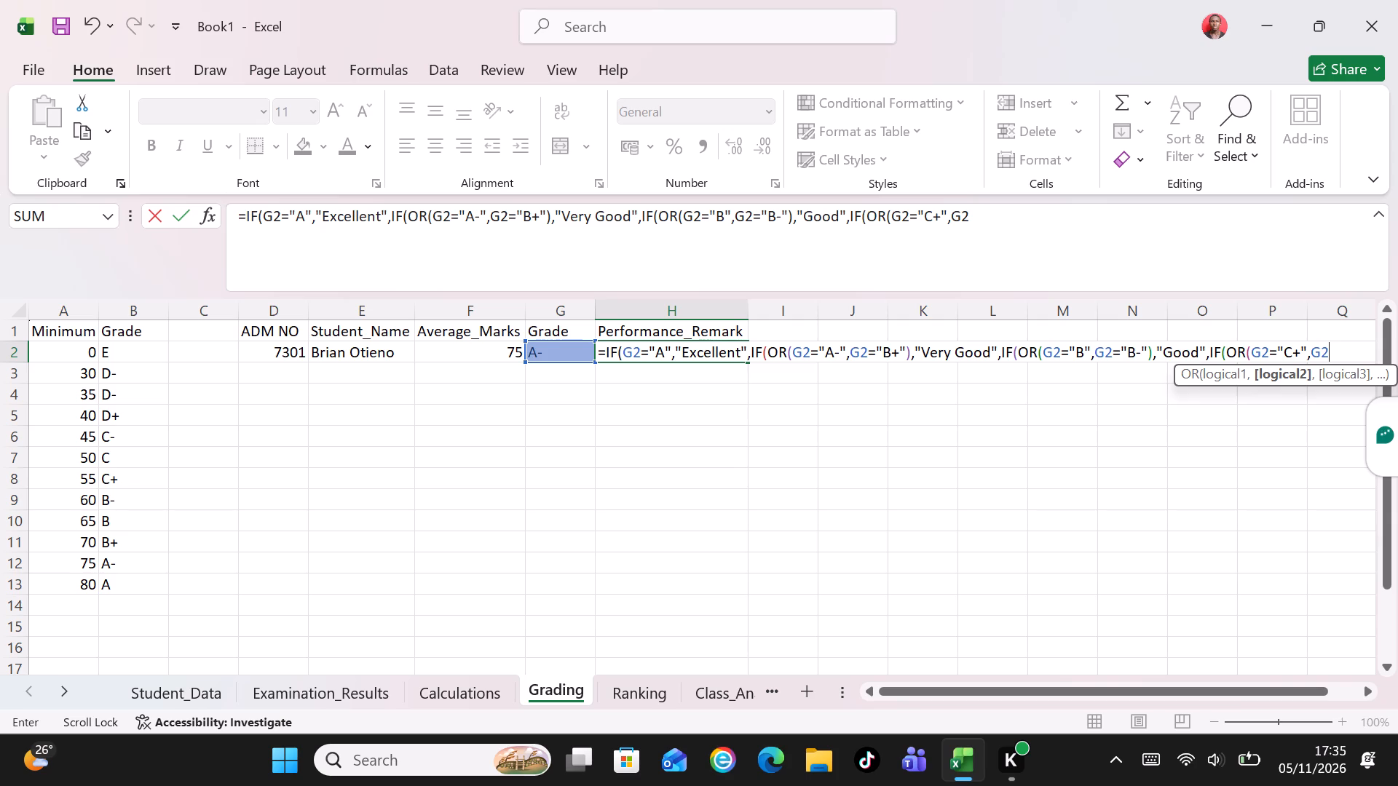
key(equal)
key(shift+quotedbl)
key(c)
key(shift+quotedbl)
key(shift+parenright)
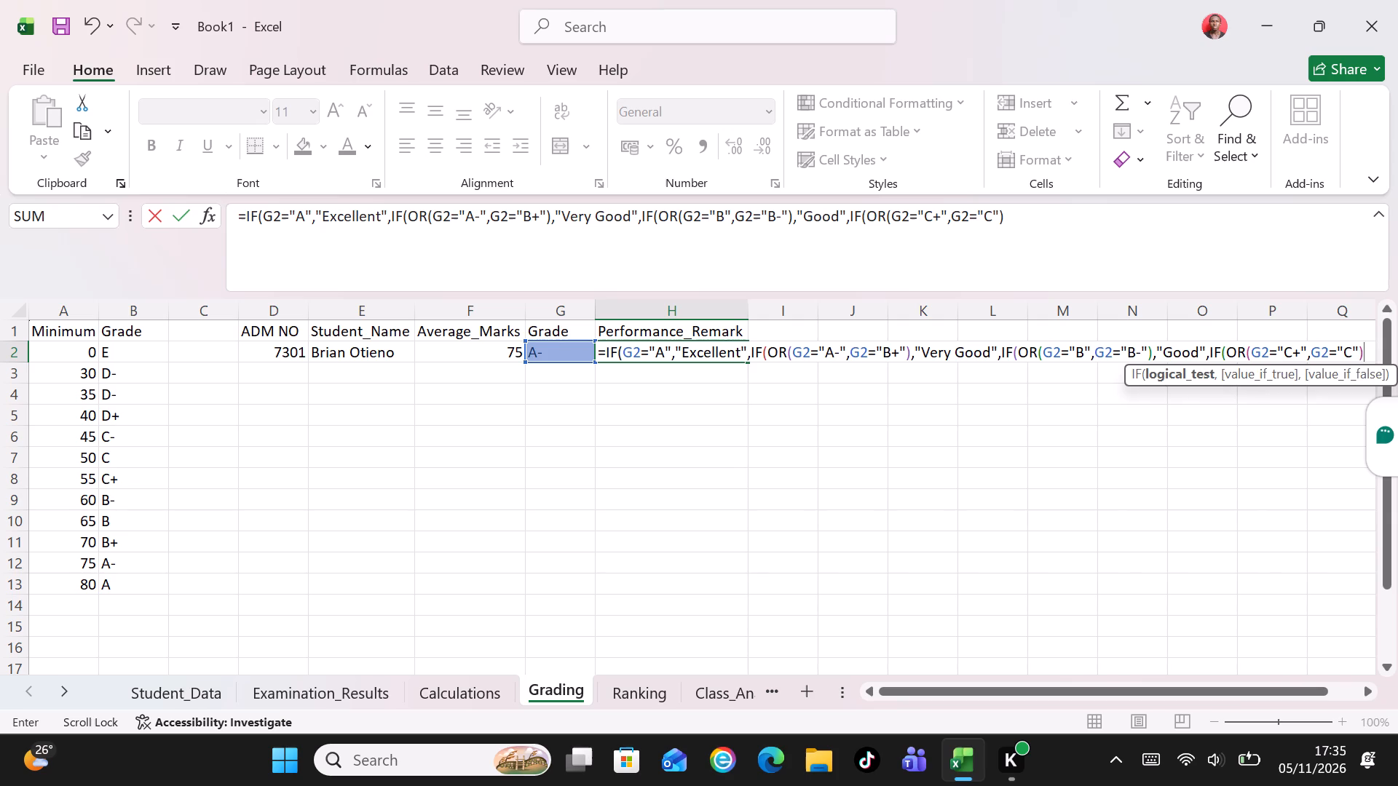
Set "Average" as the value the fourth IF in H2 returns when its OR test is true.
key(comma)
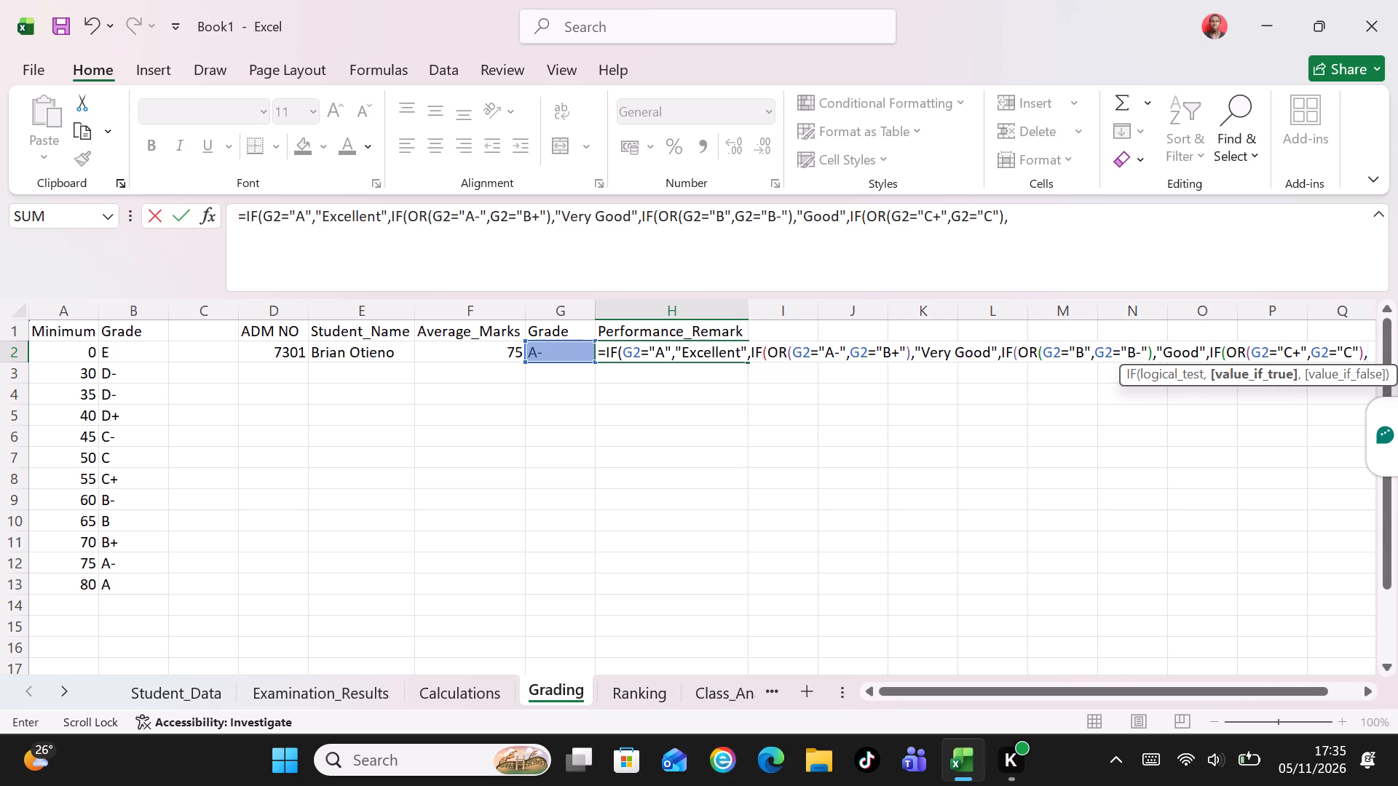
key(shift+quotedbl)
key(a)
key(v)
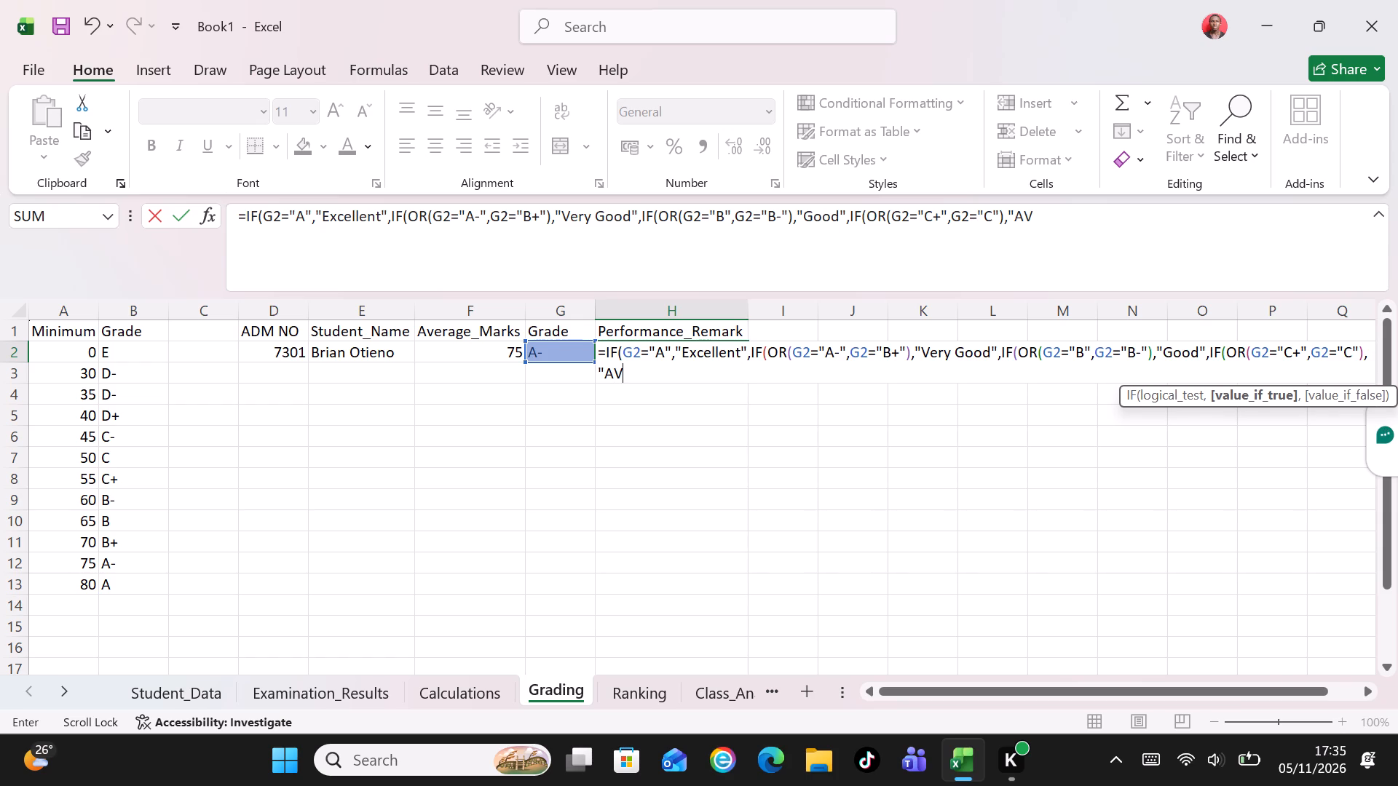
key(BackSpace)
text(vera)
text(ge)
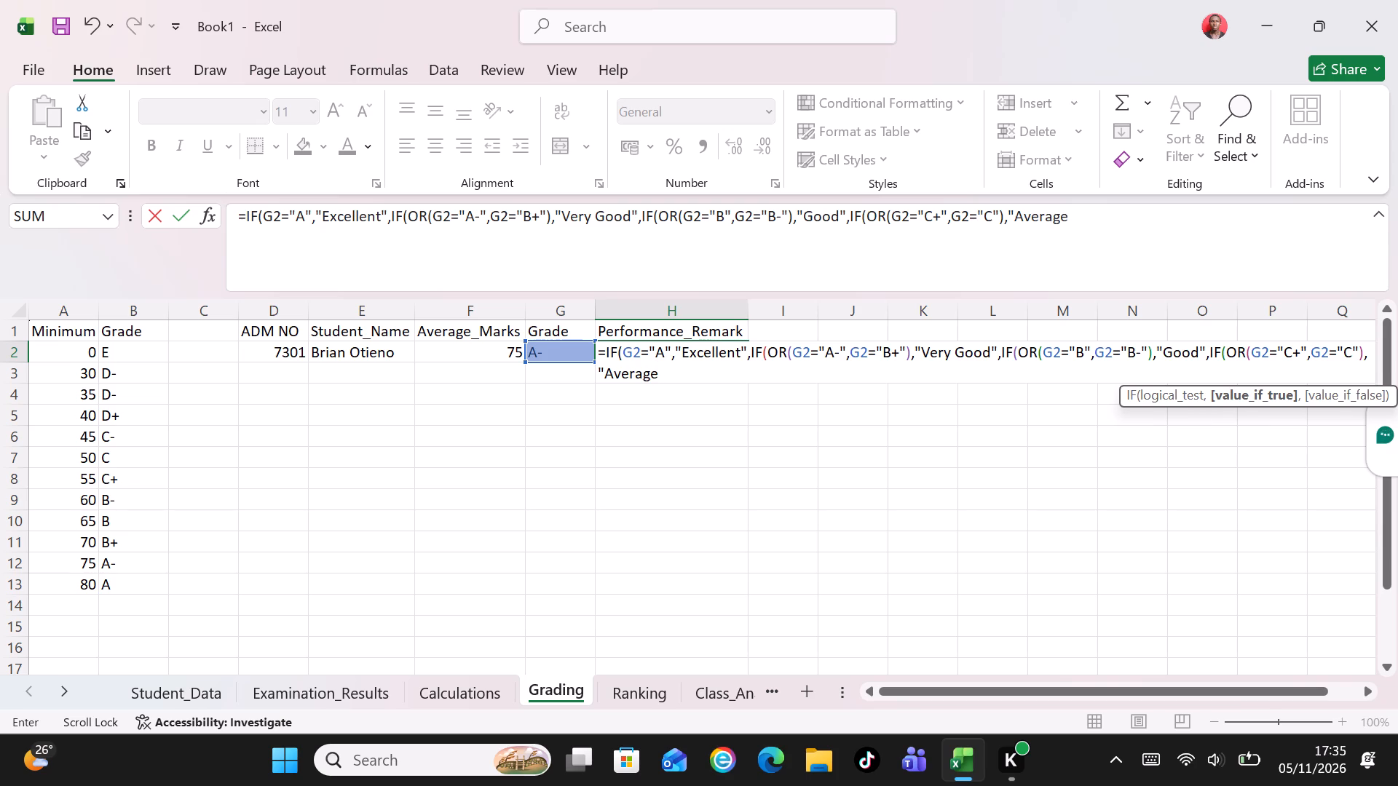
key(shift+quotedbl)
Set "Needs Improvement" as the value the fourth IF in H2 returns when its OR test is false.
key(comma)
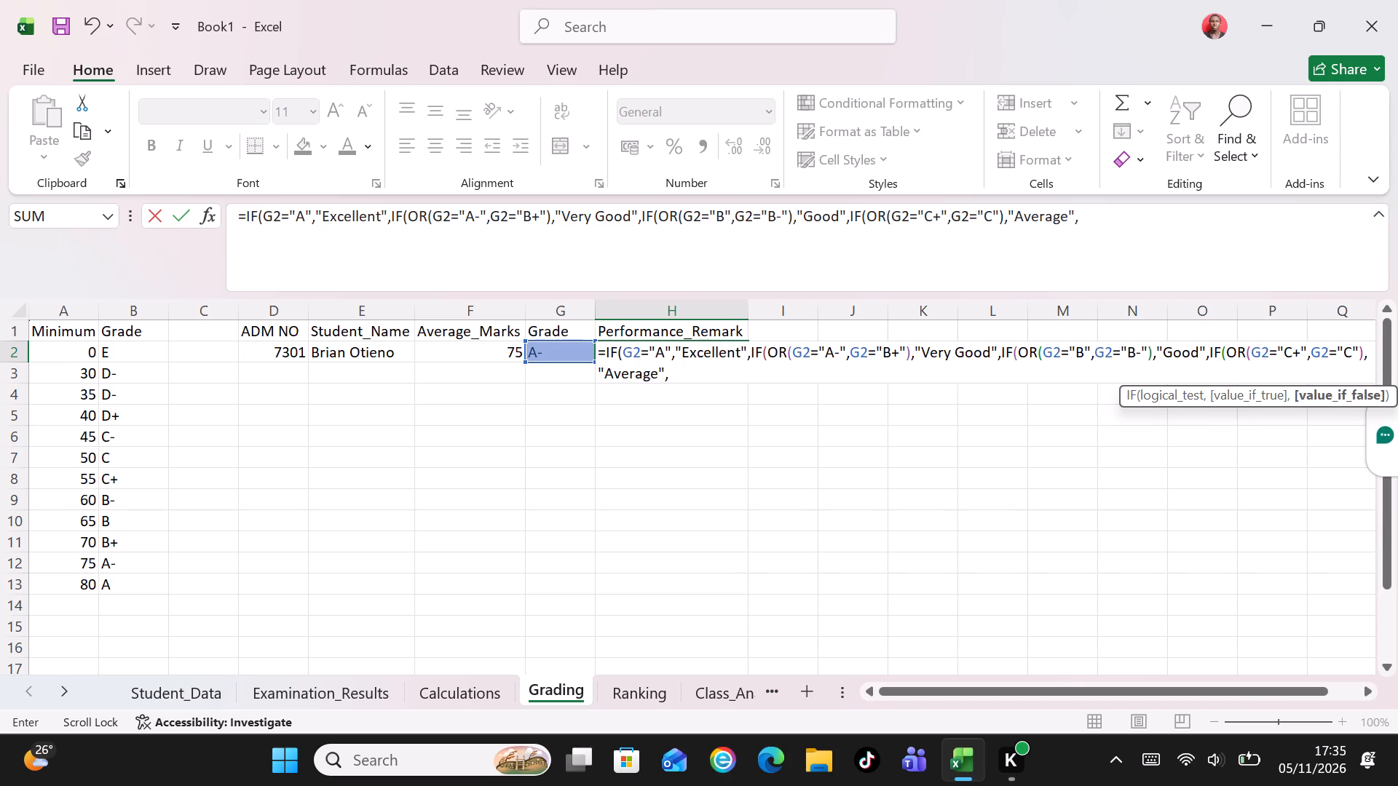
key(shift+quotedbl)
key(shift+n)
text(eeds)
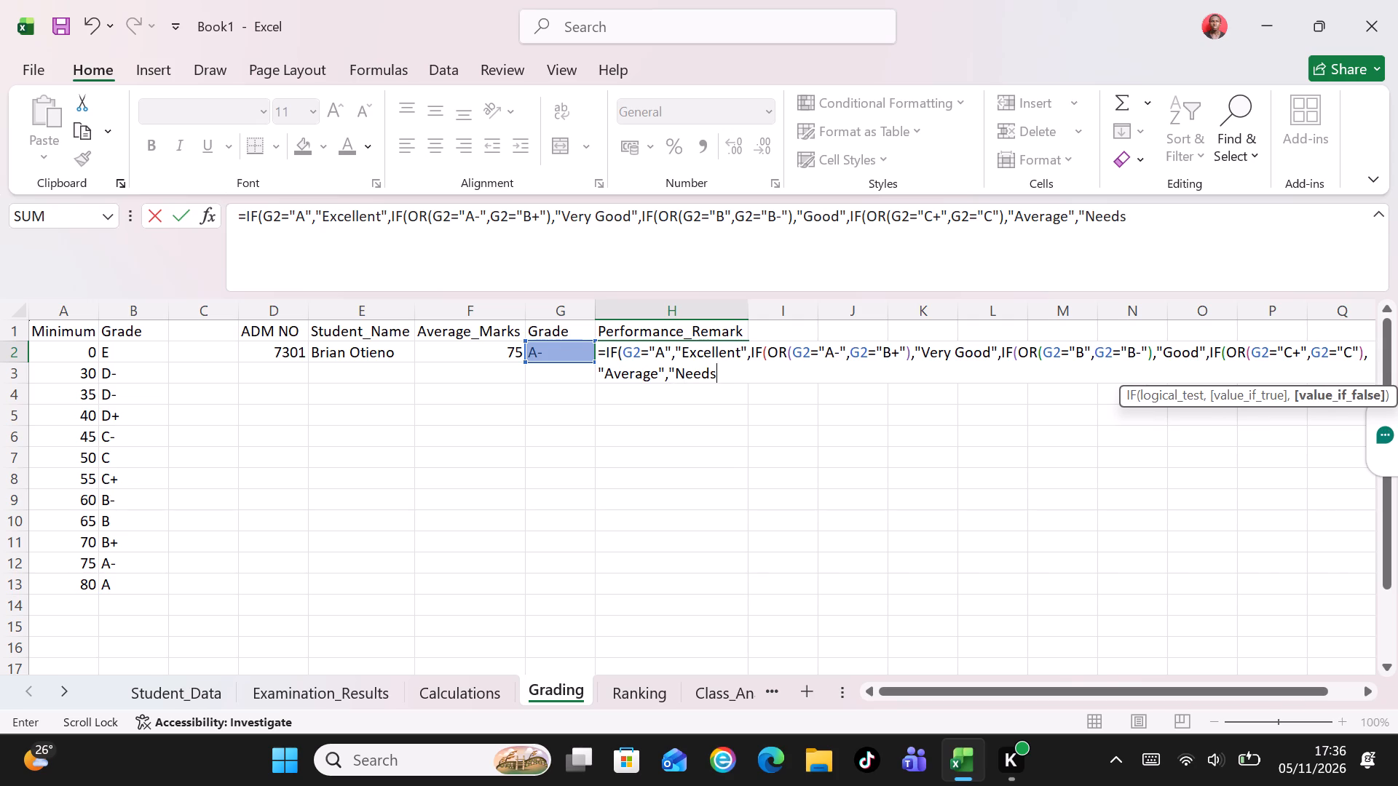
key(space)
text(Impro)
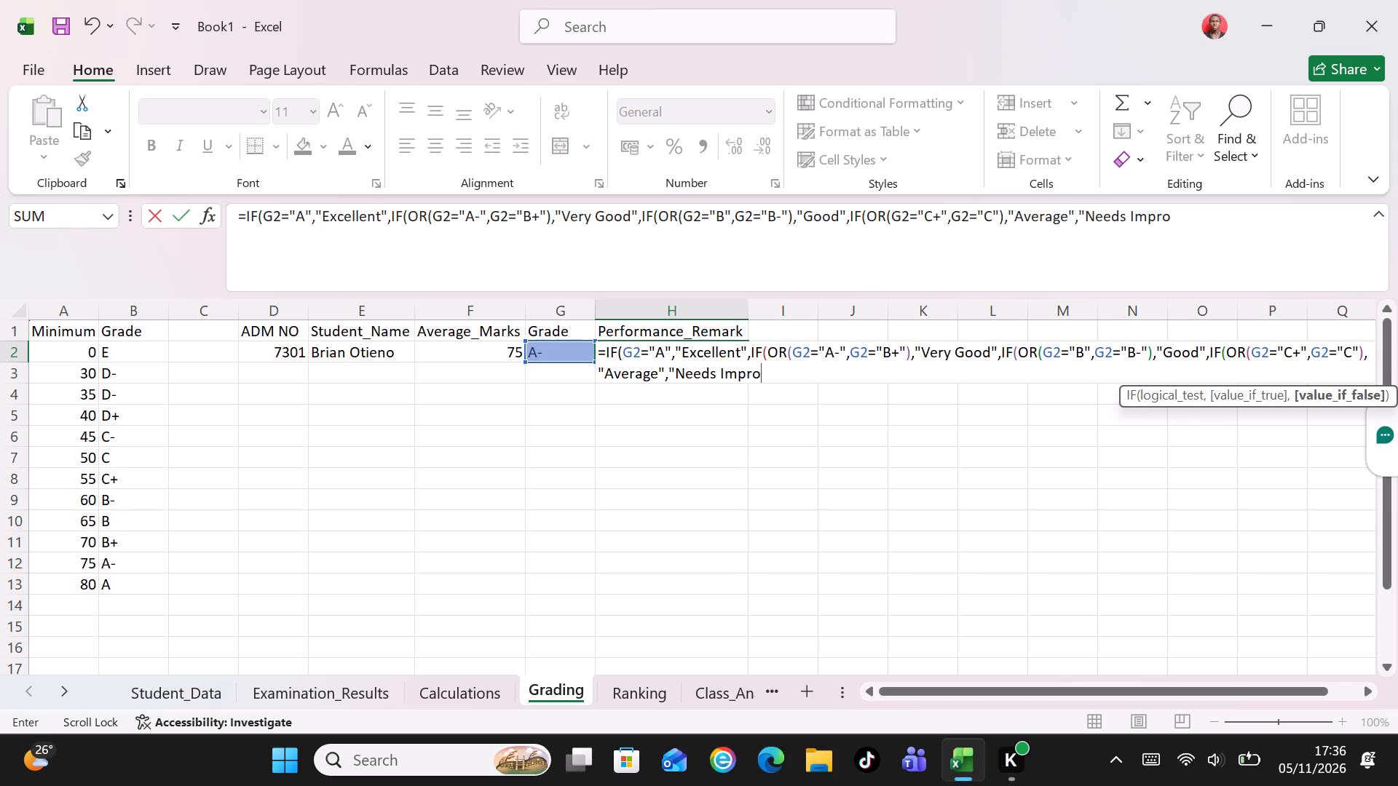
text(ven)
key(BackSpace)
key(m)
text(ent)
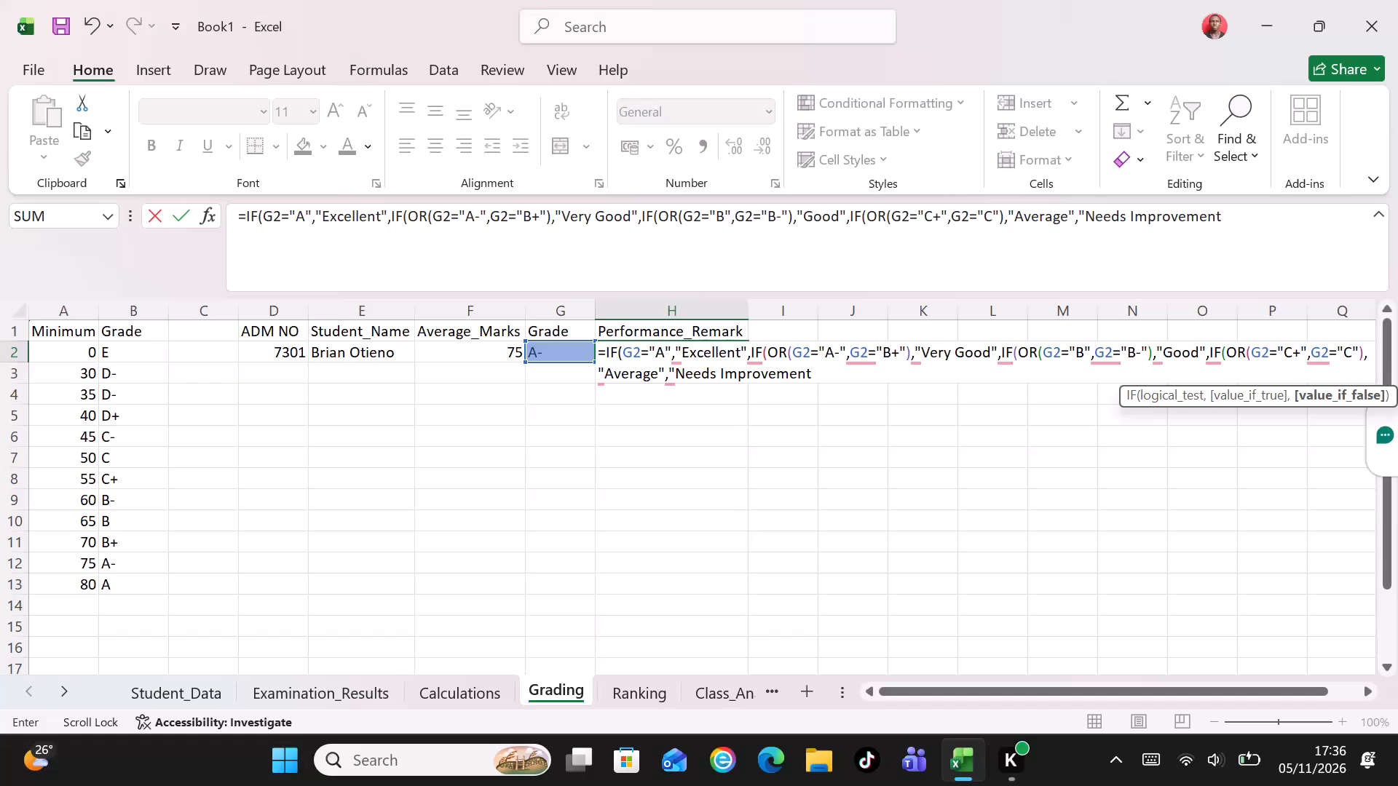
key(shift+quotedbl)
Close all four nested IFs in the H2 Performance_Remark formula and enter it.
key(shift+parenright)
key(shift+parenright)
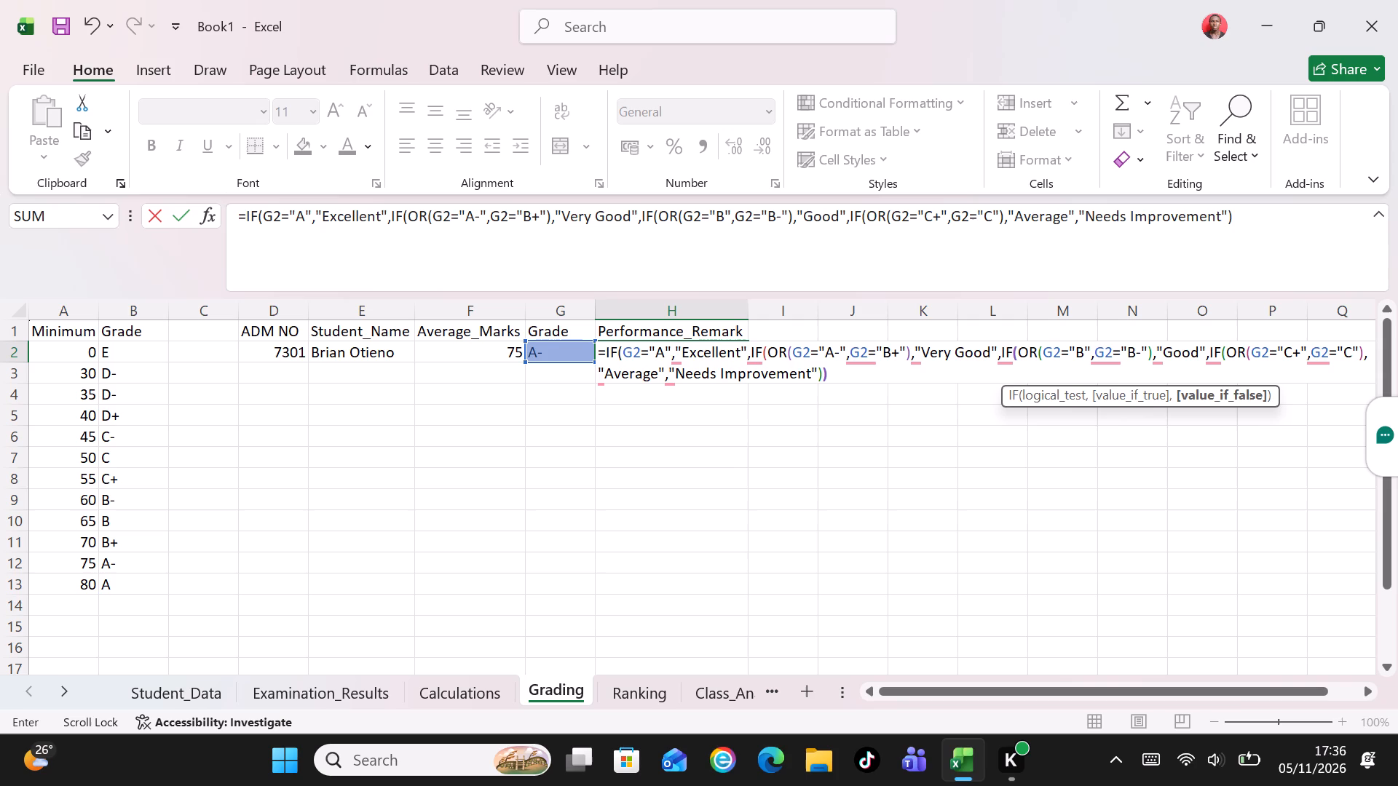
key(shift+parenright)
key(shift+parenright)
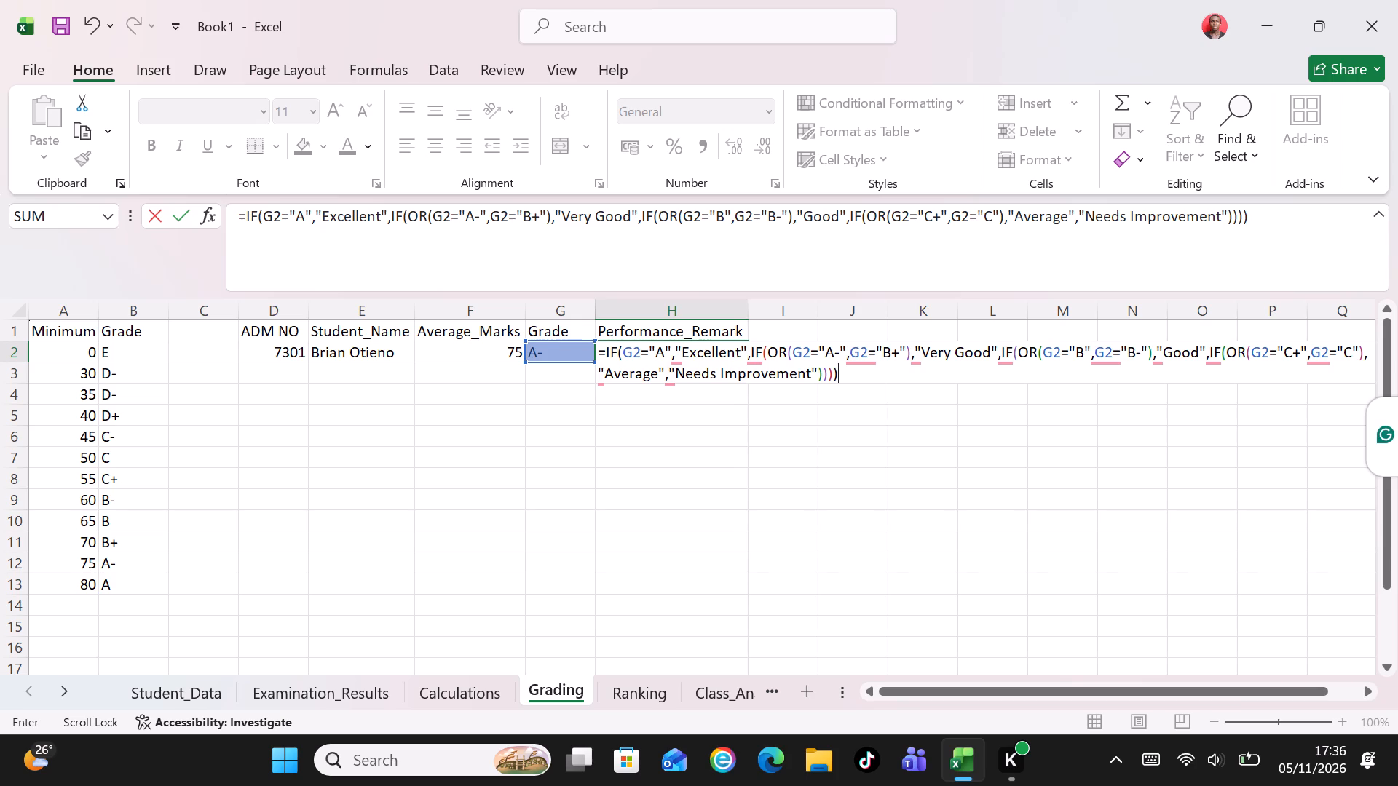
key(Return)
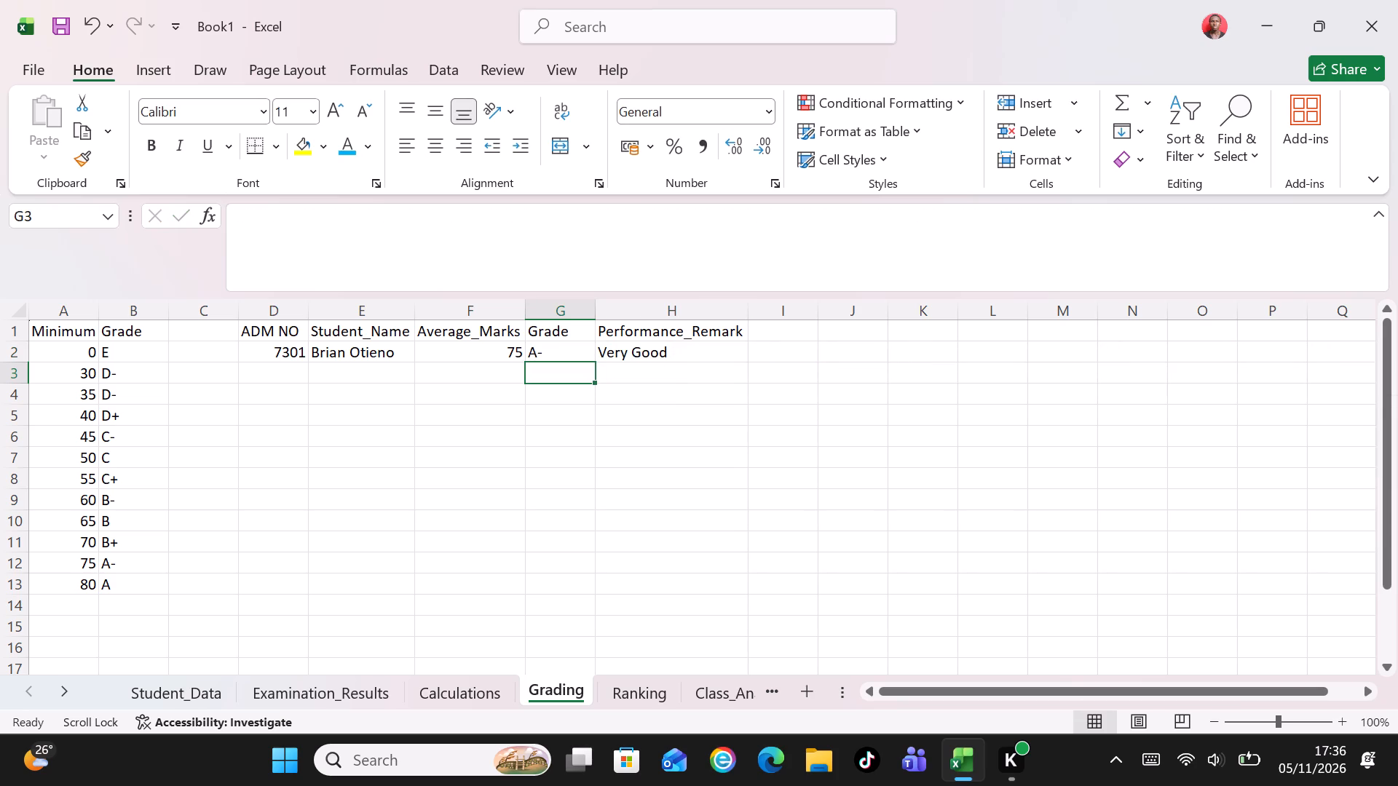
Copy the ADM NO formula in D2 to the range D3:D46.
click(289, 349)
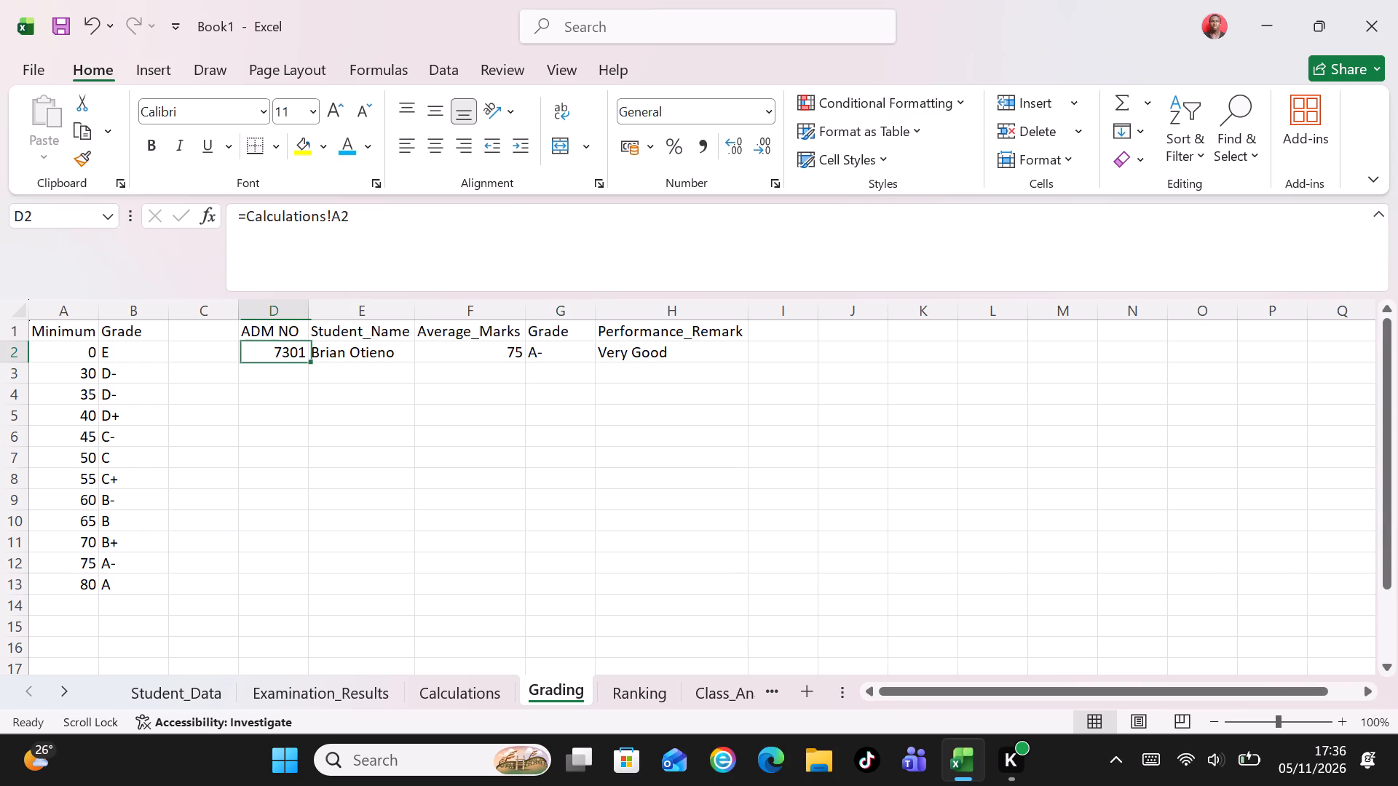
key(ctrl+c)
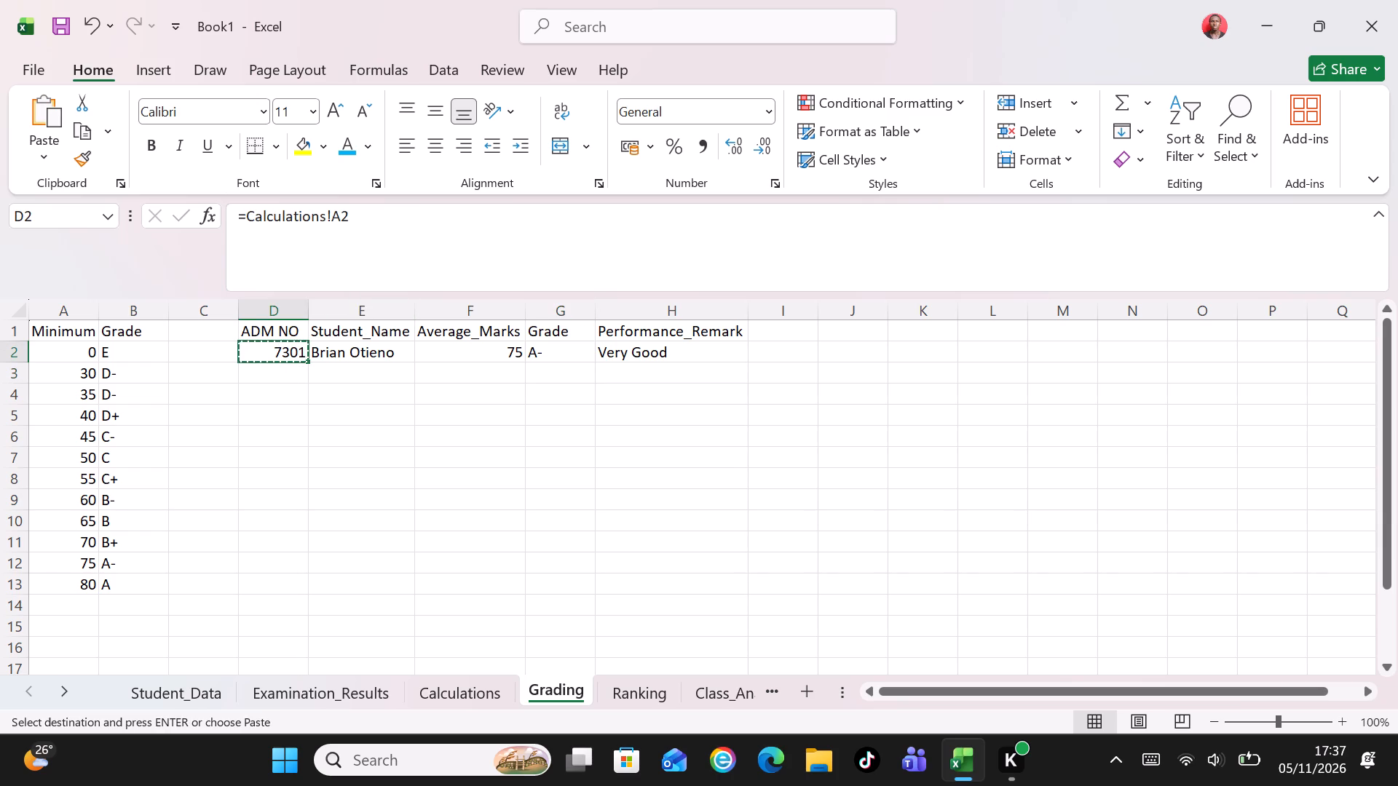
click(29, 213)
key(BackSpace)
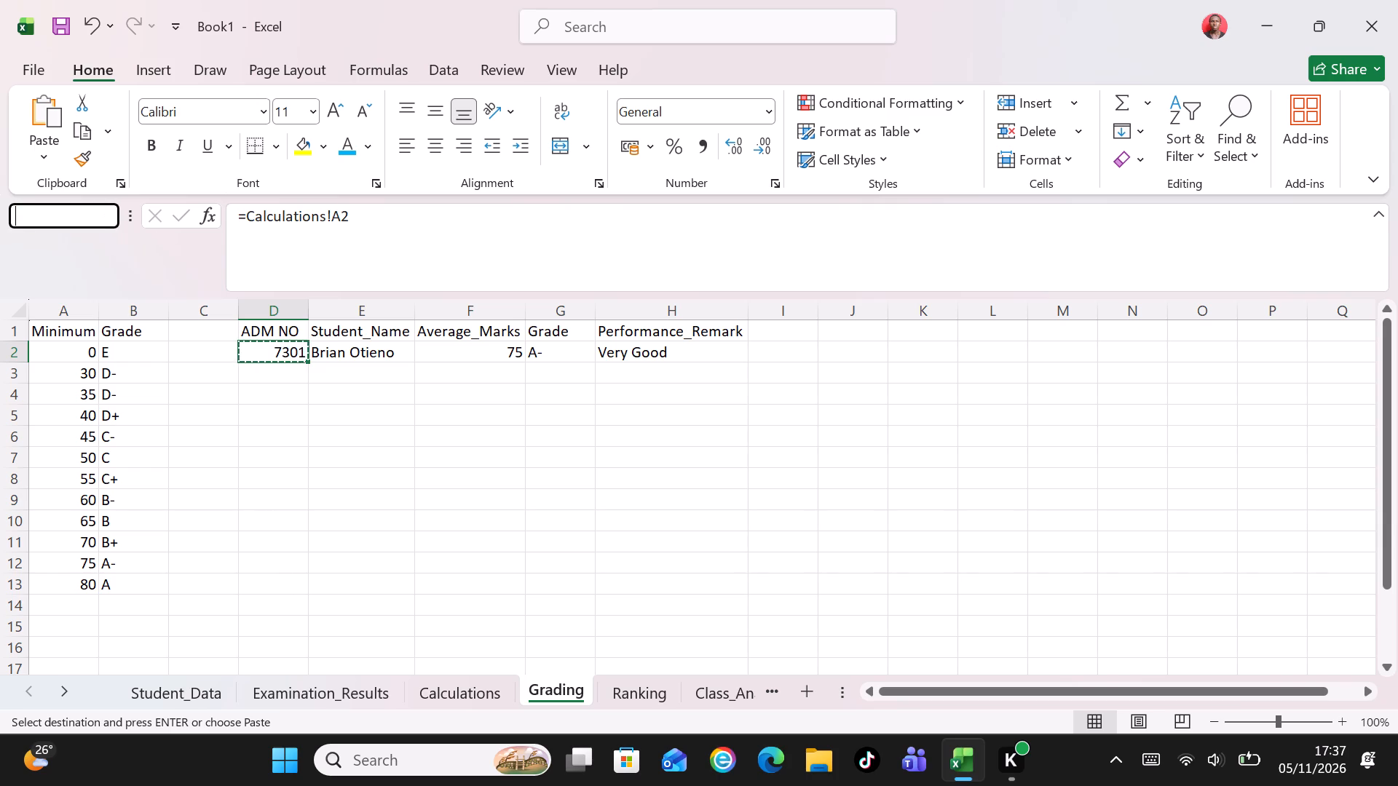
text(d3)
key(BackSpace)
key(BackSpace)
key(d)
key(3)
key(shift+colon)
text(D46)
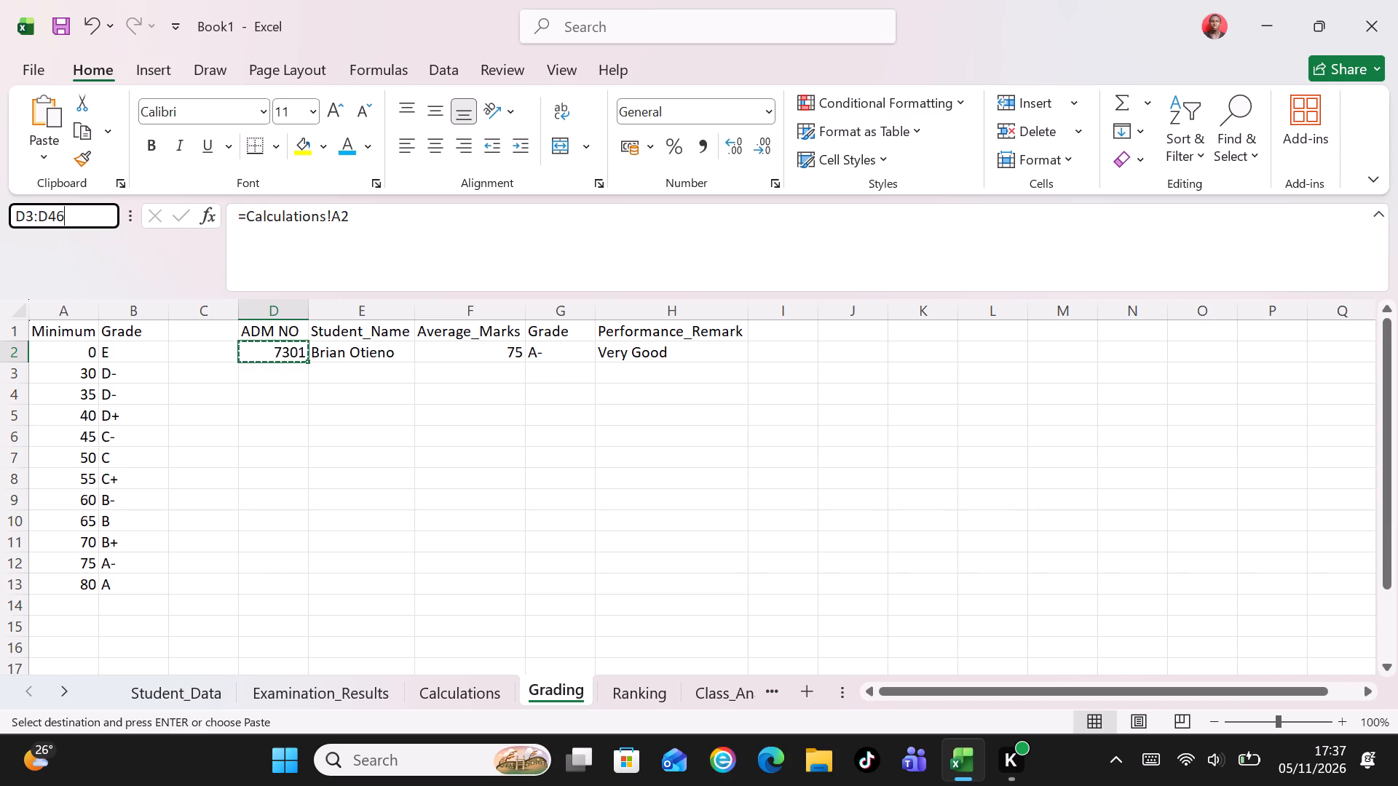
key(Return)
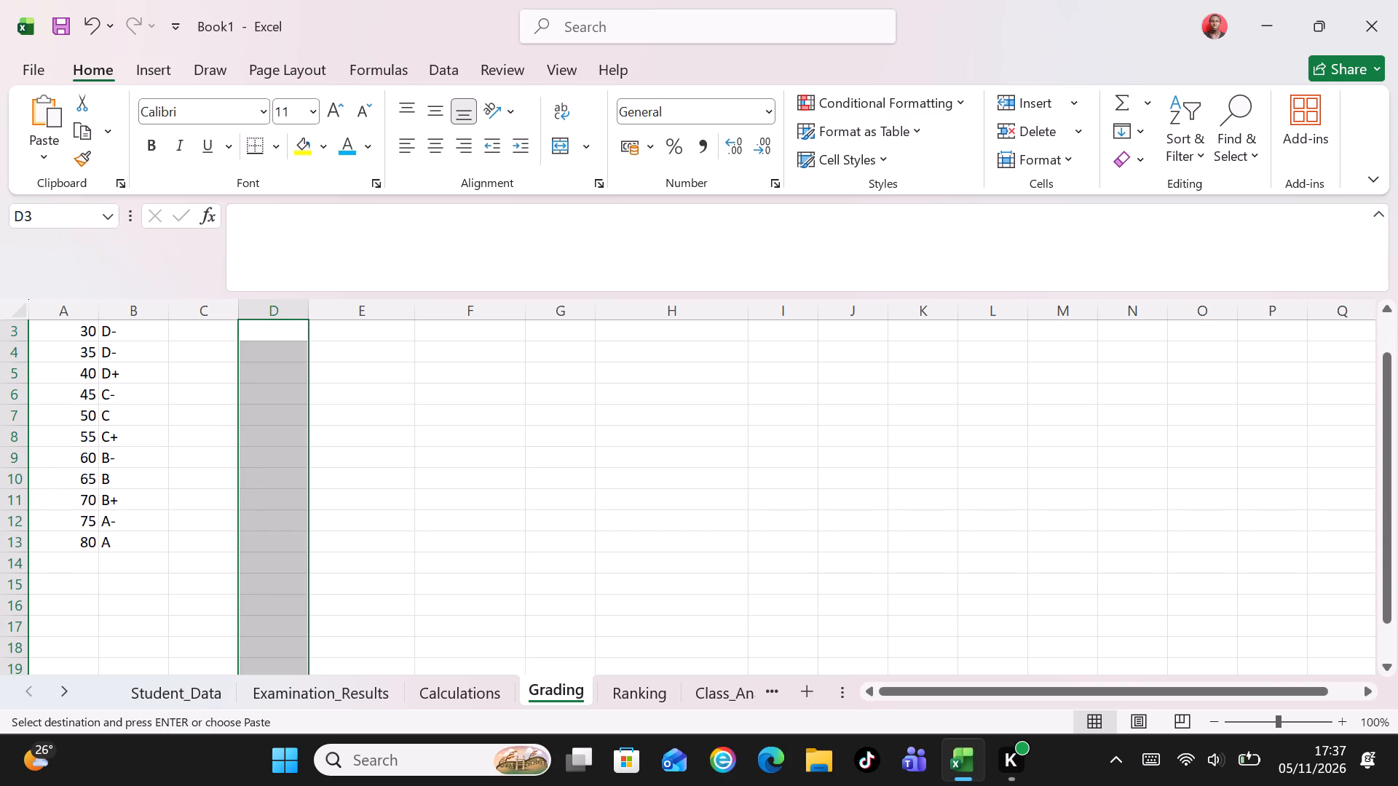
key(ctrl+v)
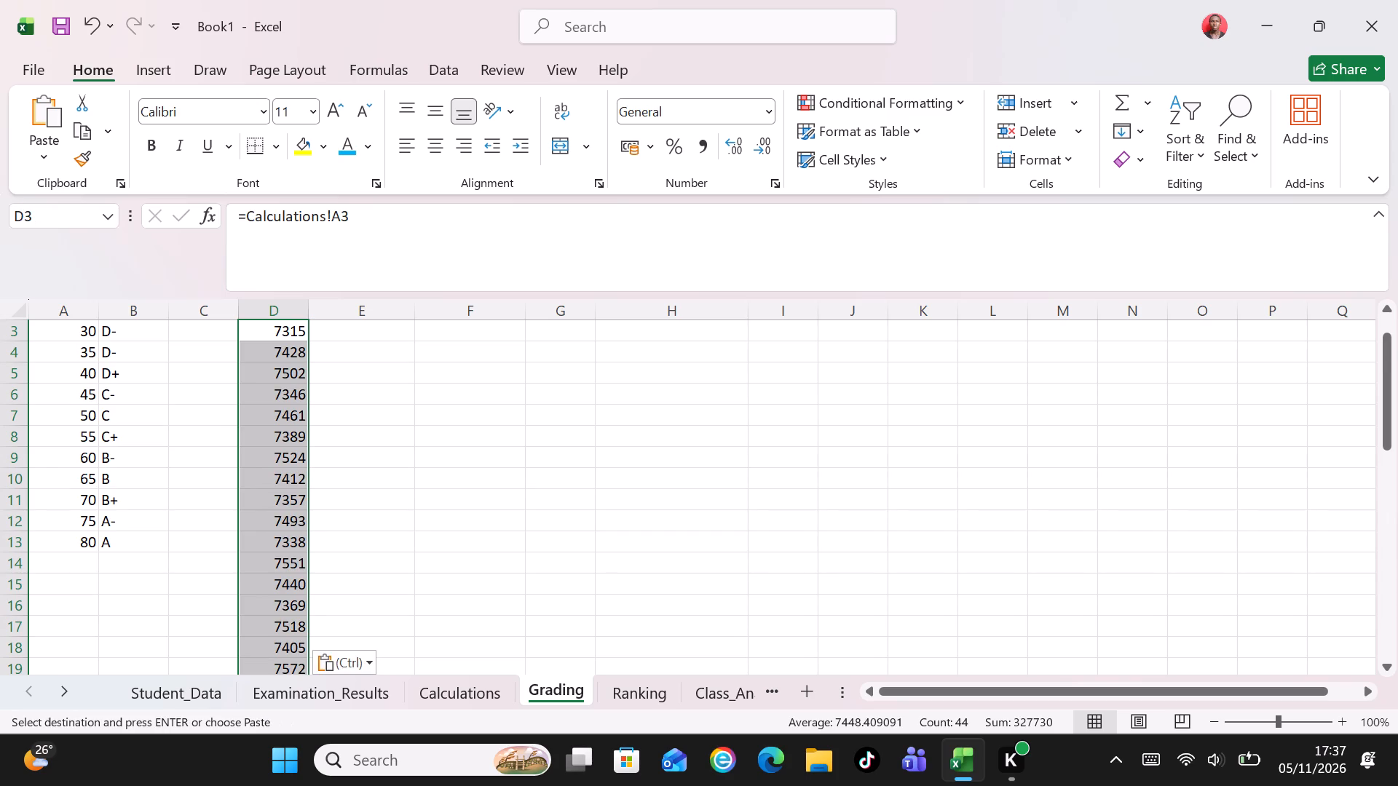
Copy the Student_Name formula in E2 to the range E3:E46.
key(Page_Up)
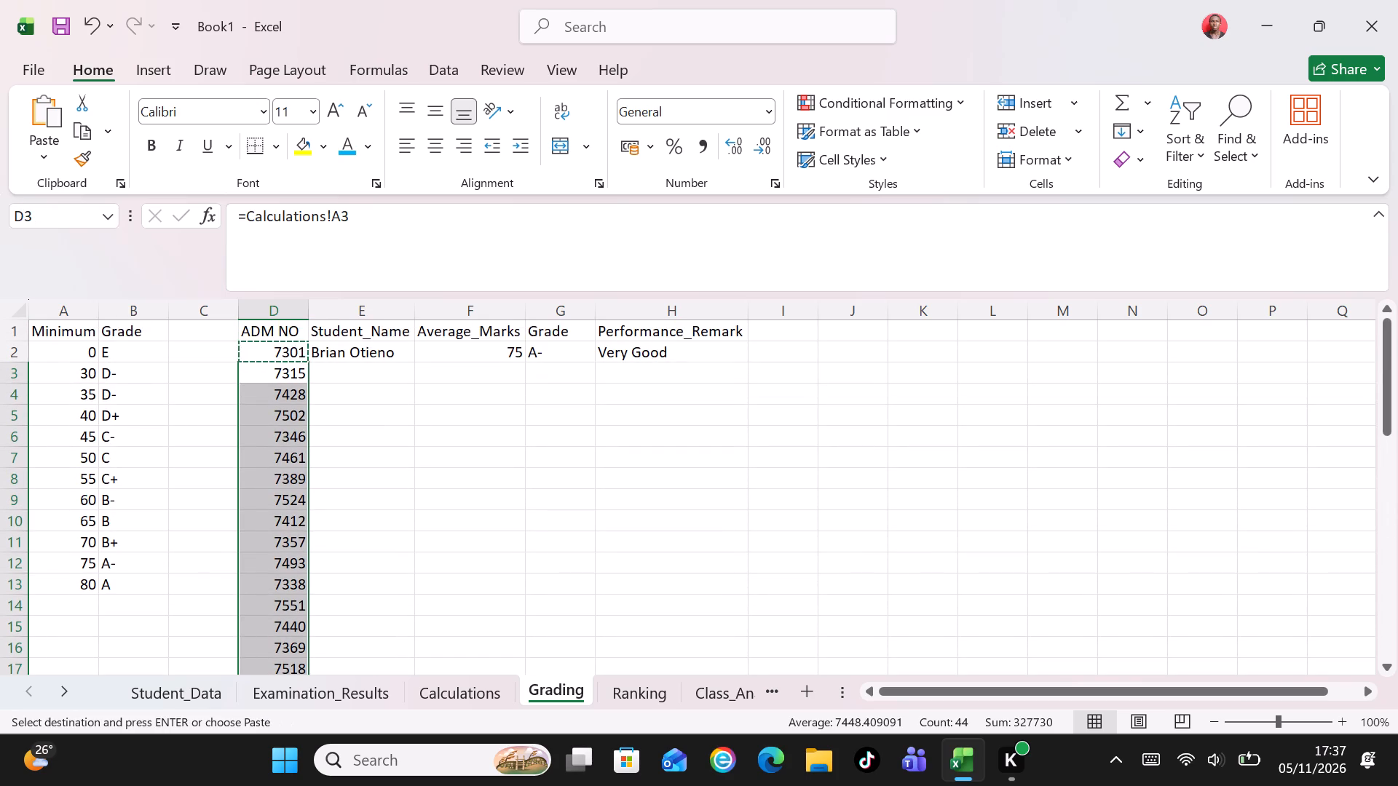
click(352, 356)
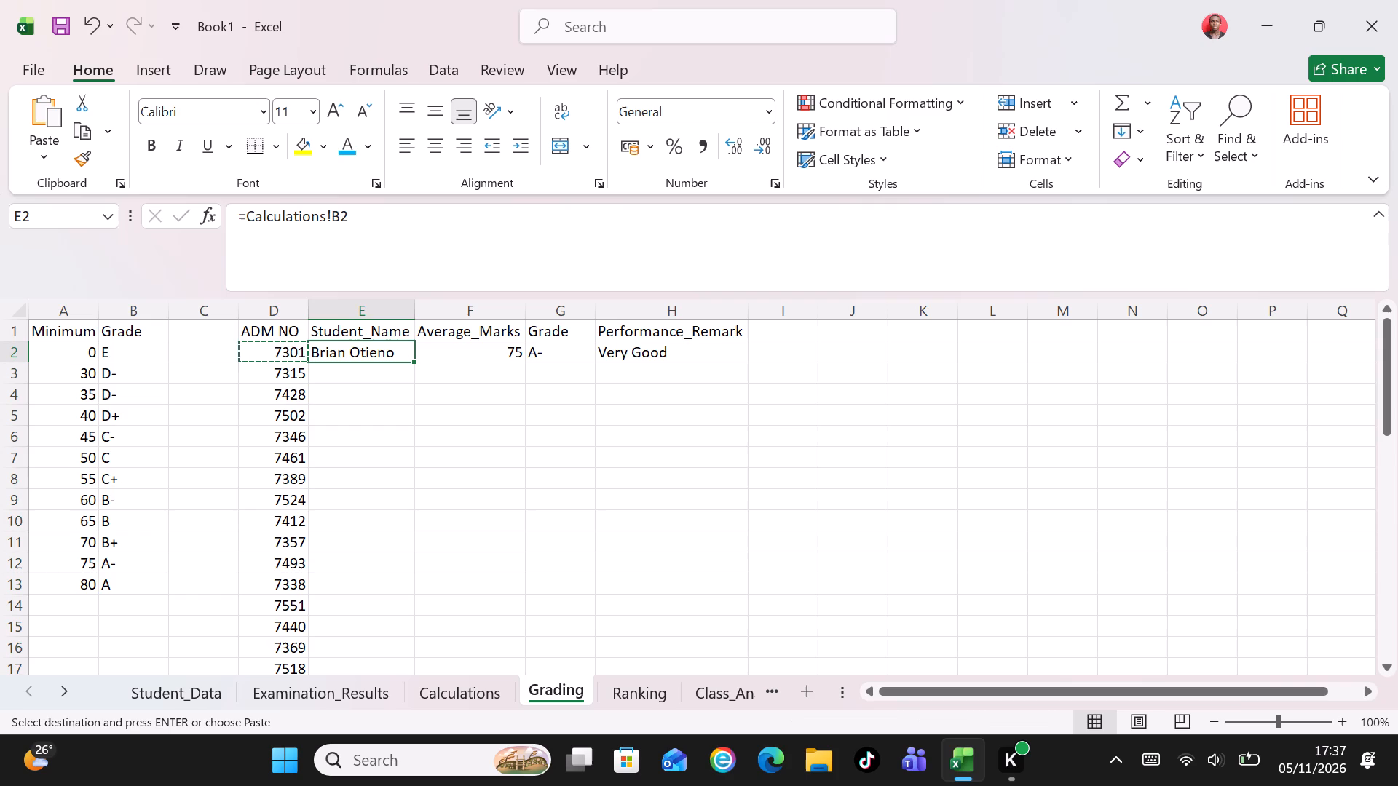
key(ctrl+c)
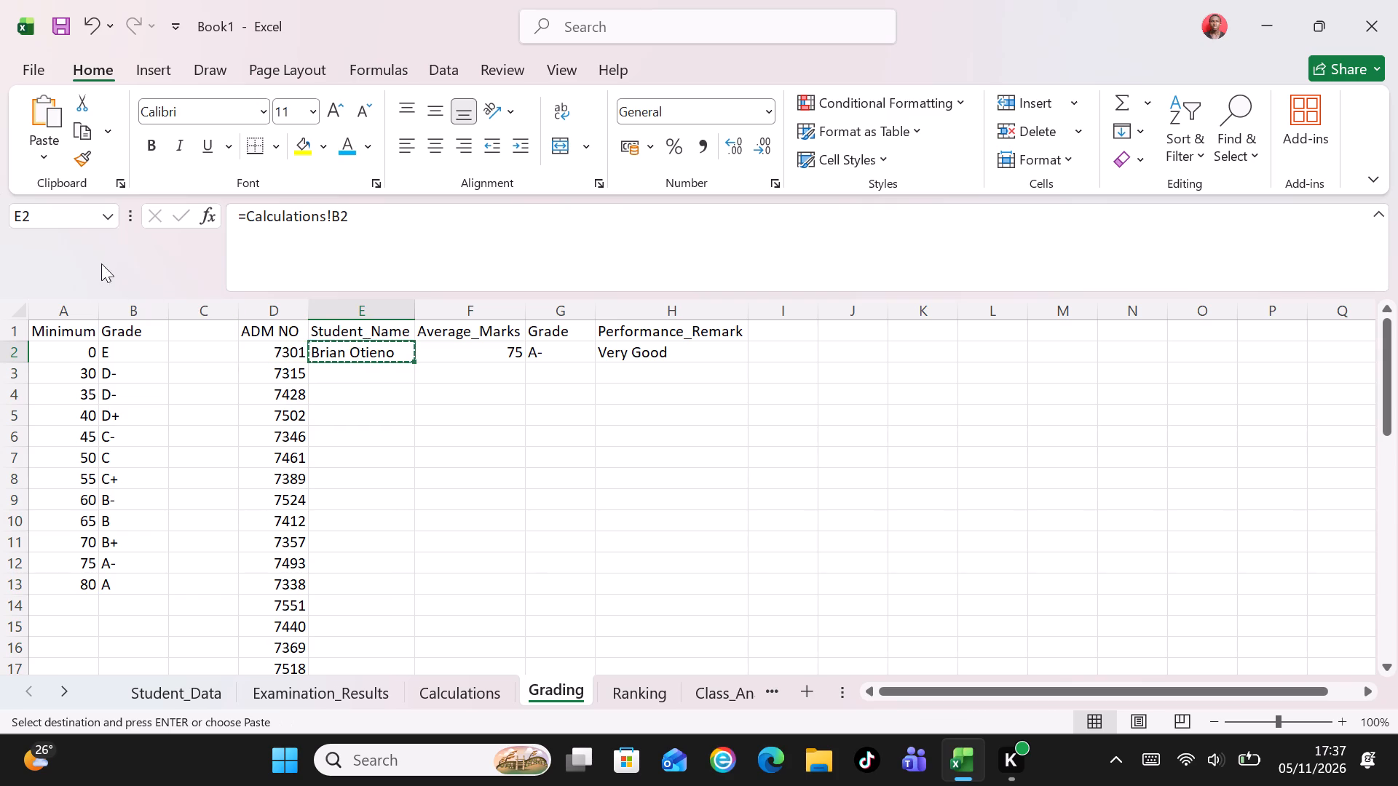
click(39, 218)
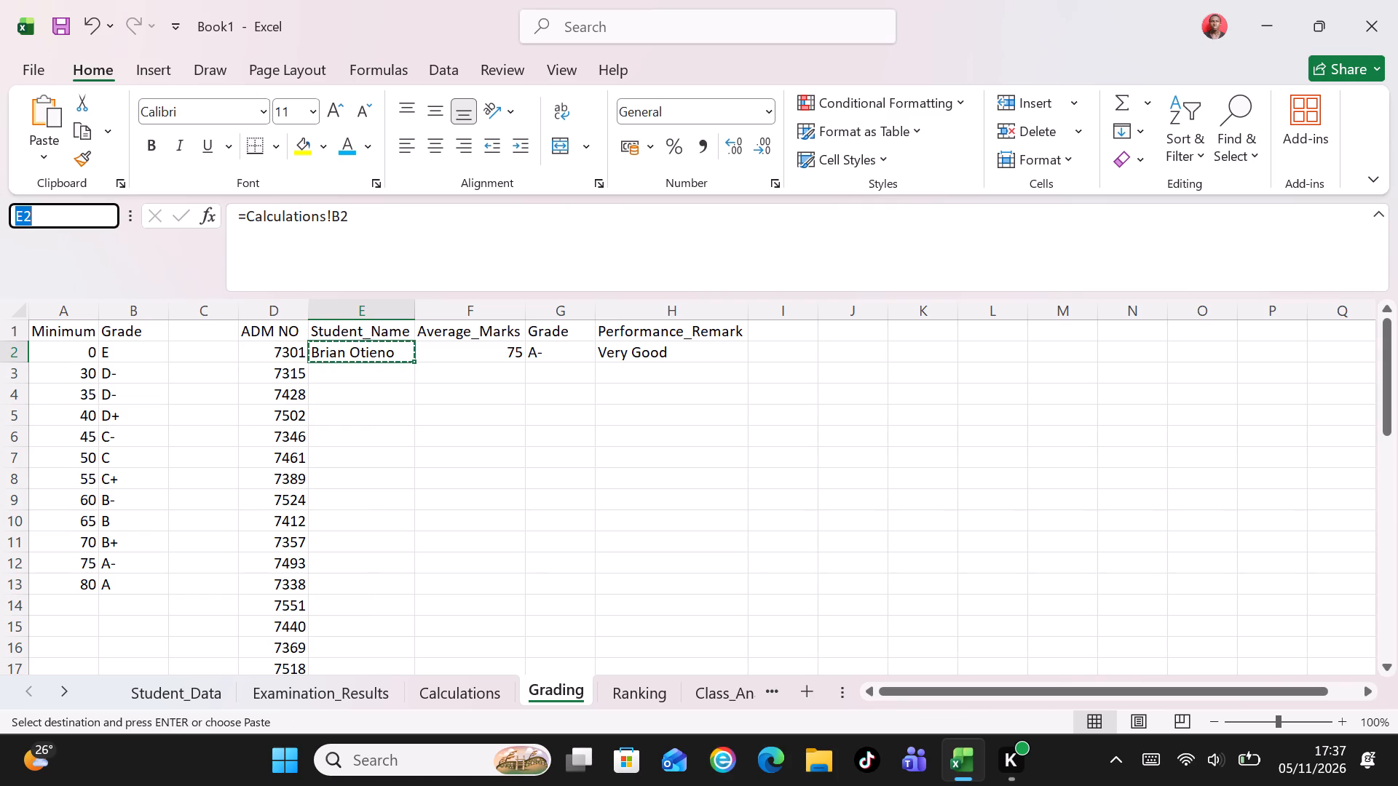
key(BackSpace)
text(E3)
key(shift+colon)
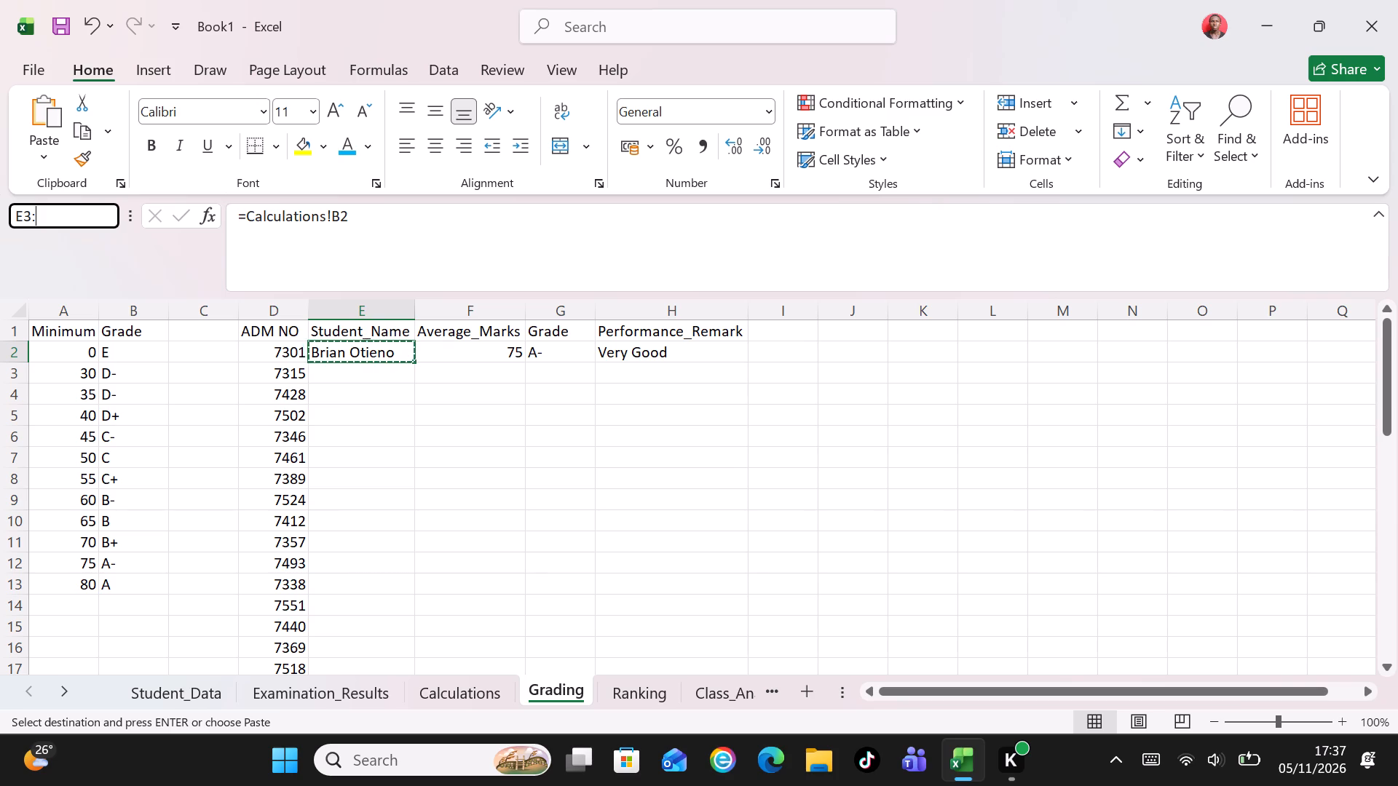
text(E46)
key(Return)
key(ctrl+v)
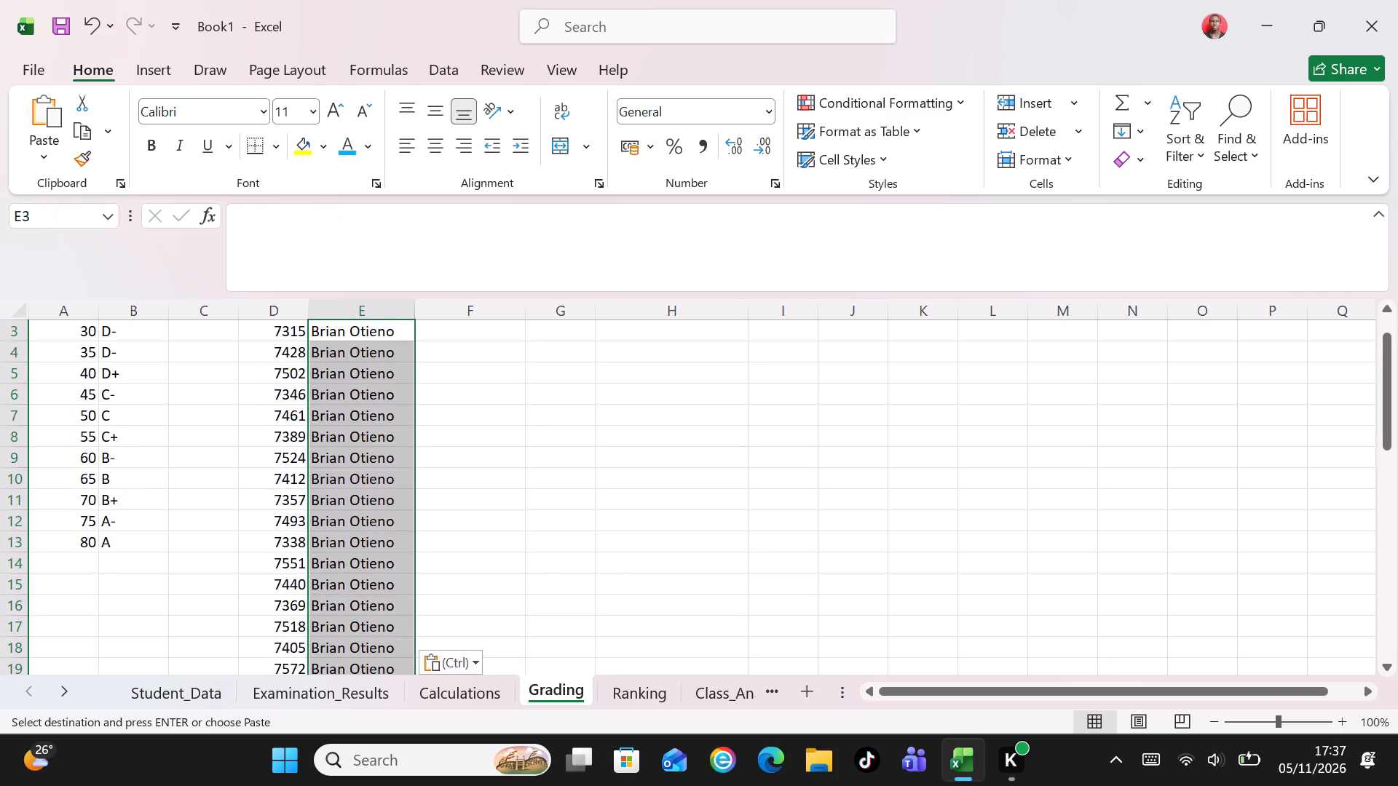
Copy the Average_Marks formula in F2 to the range F3:F46.
key(Page_Up)
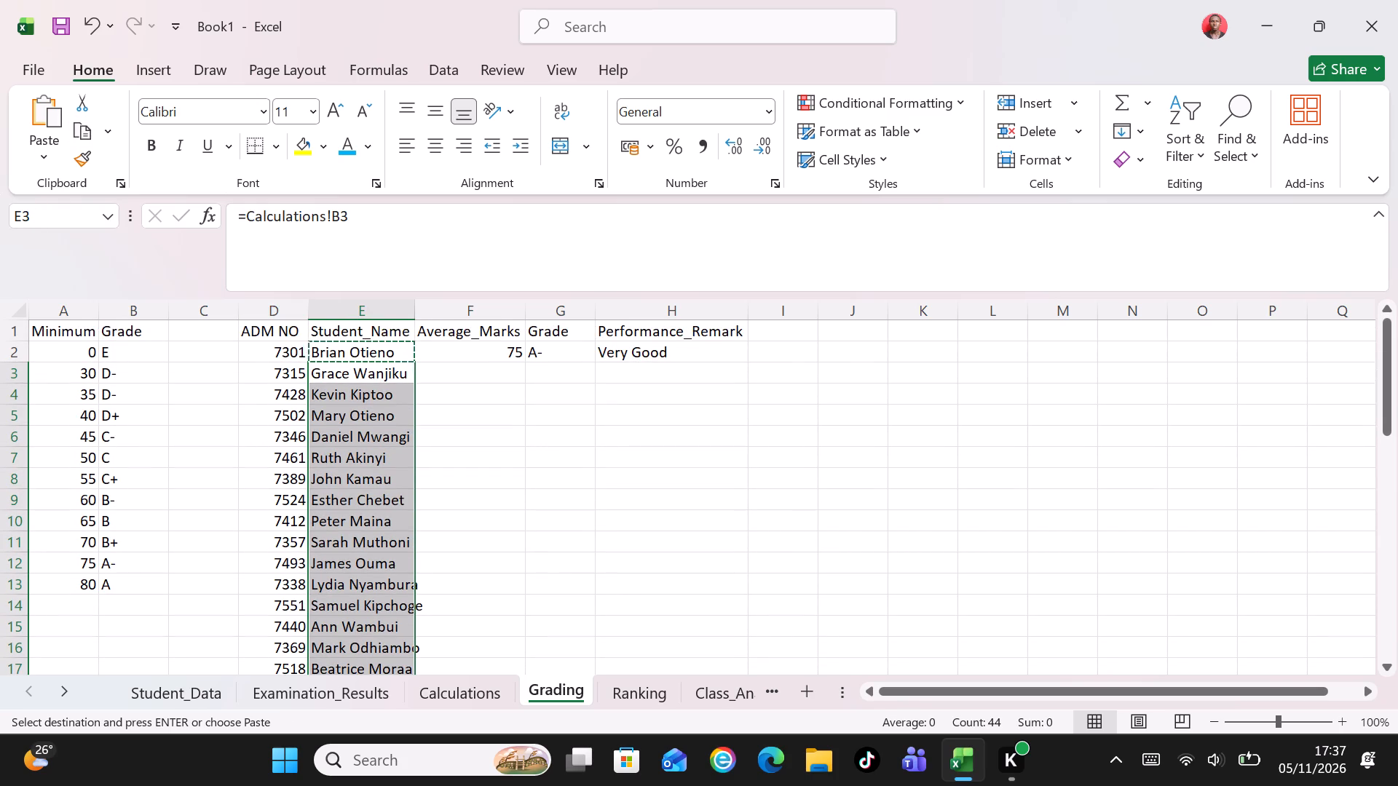
click(455, 354)
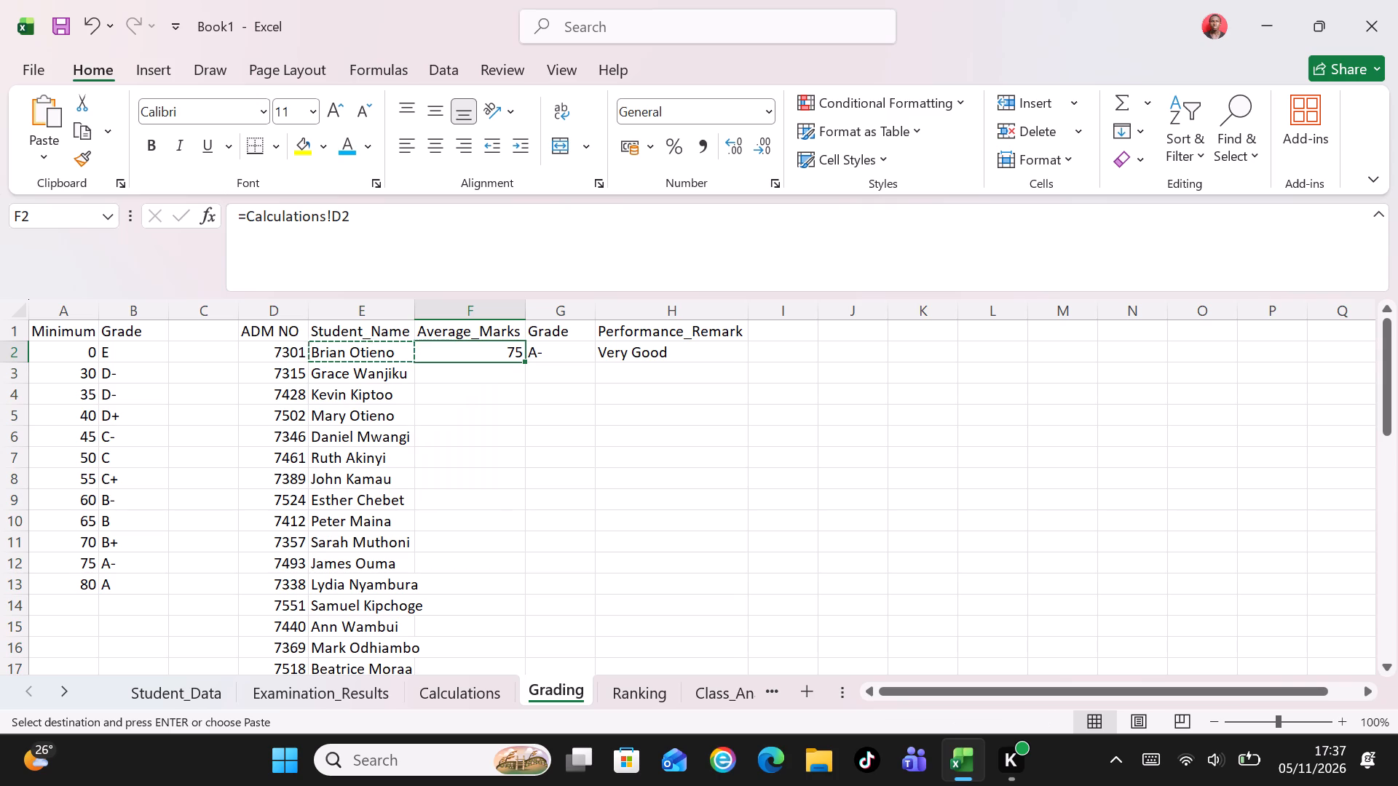
key(ctrl+c)
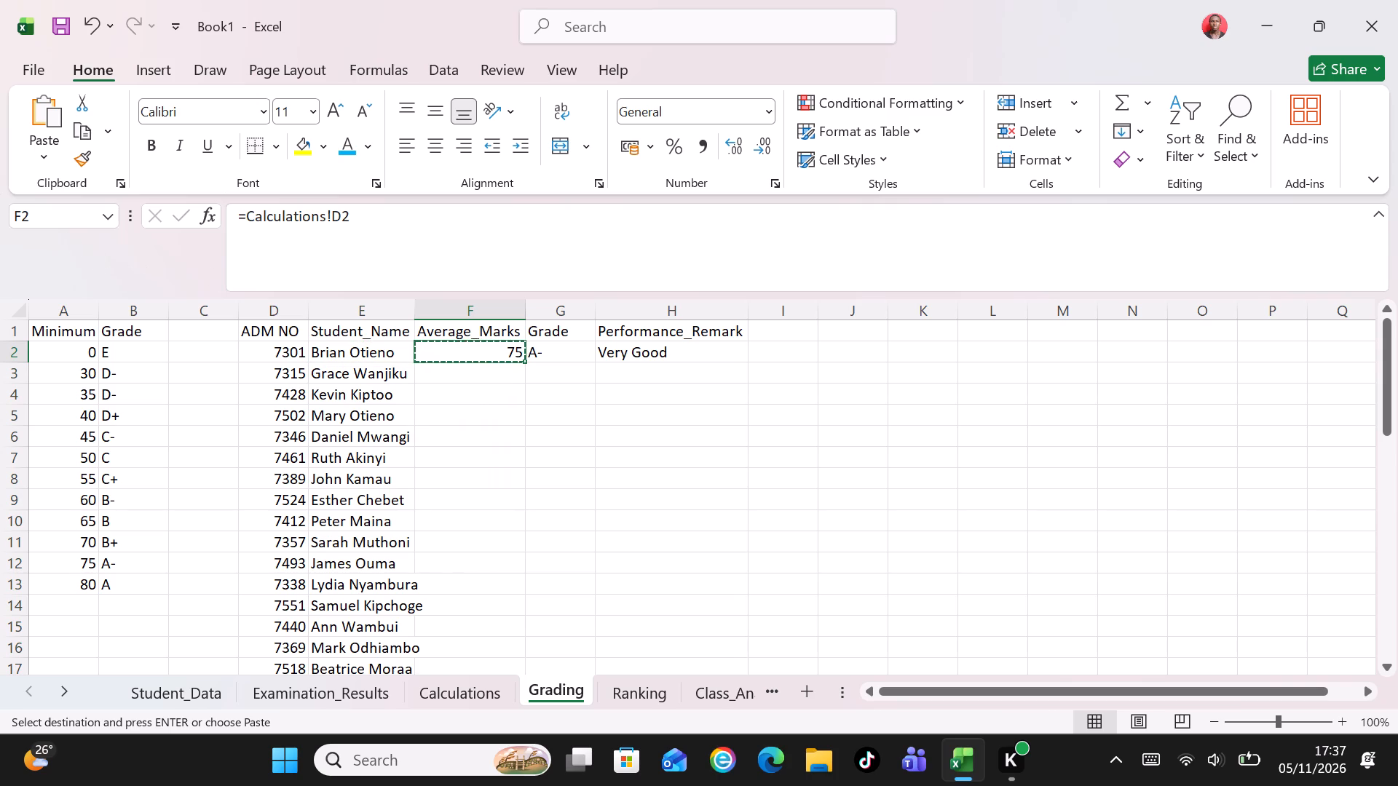
click(54, 205)
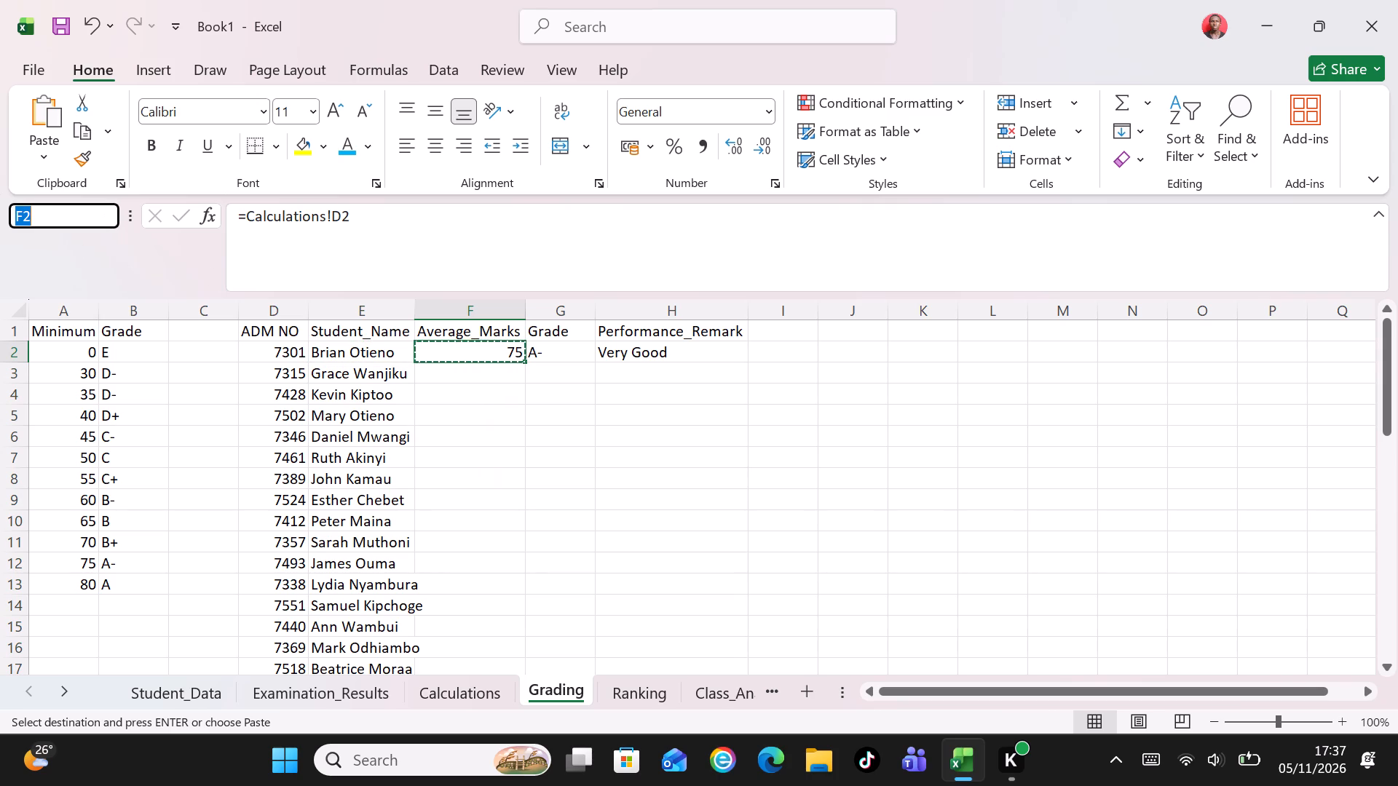
key(BackSpace)
key(f)
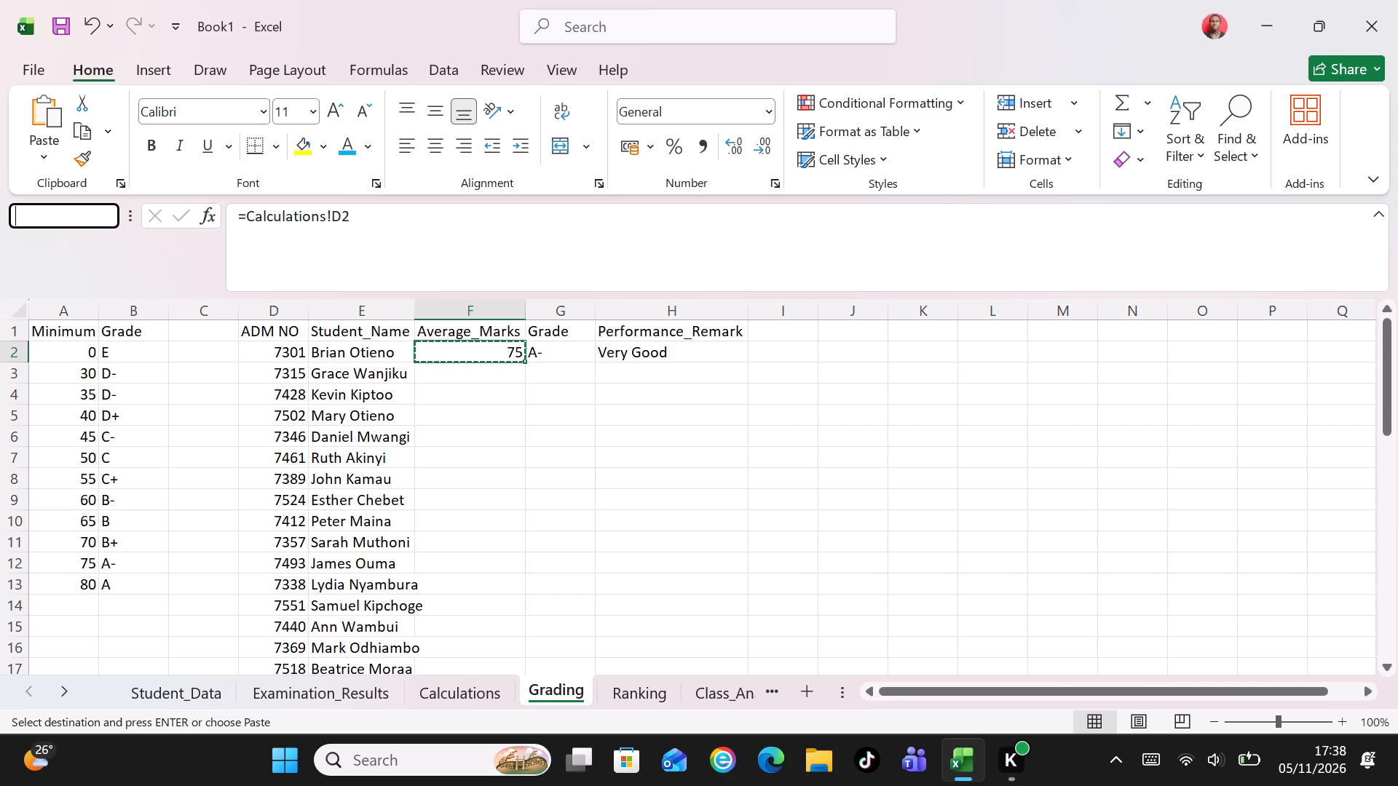
key(3)
key(shift+colon)
text(F46)
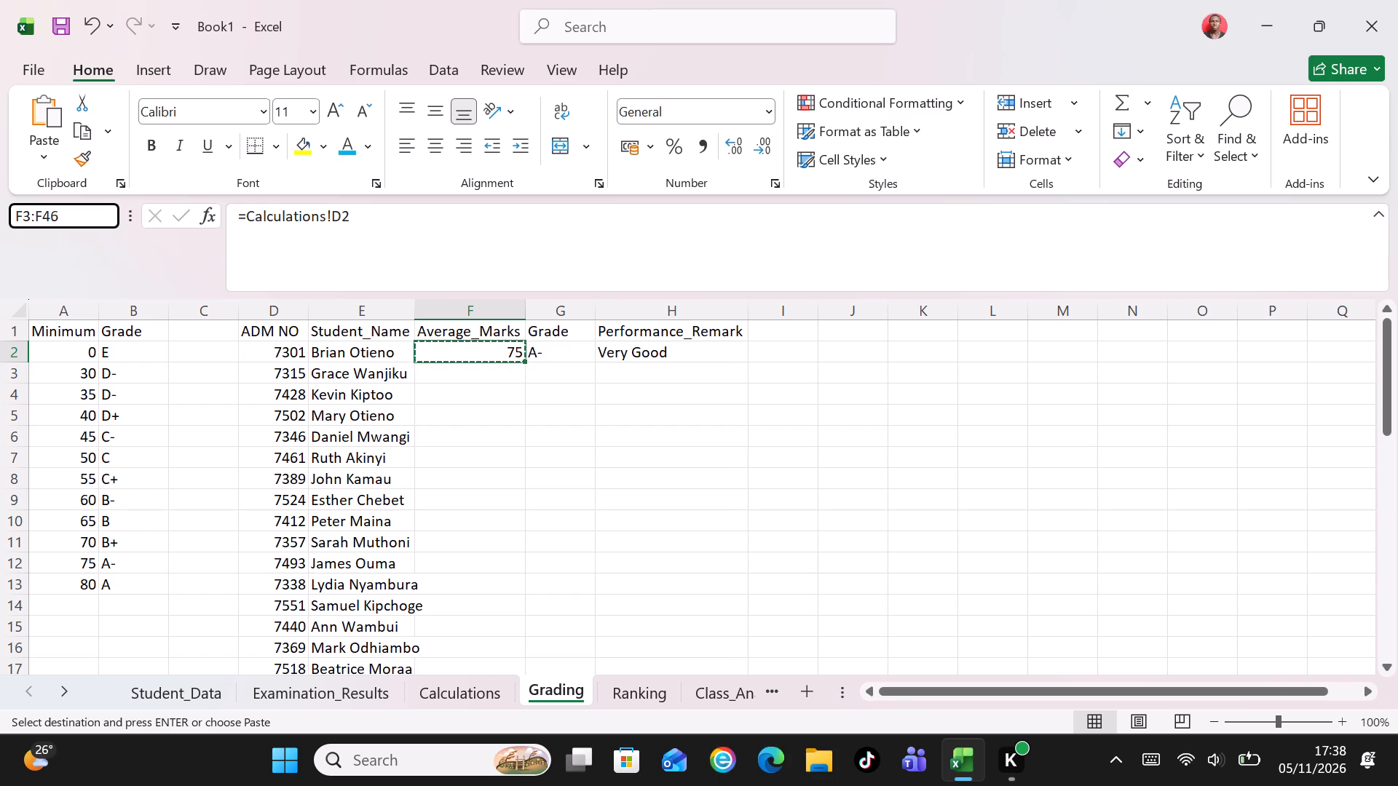
key(Return)
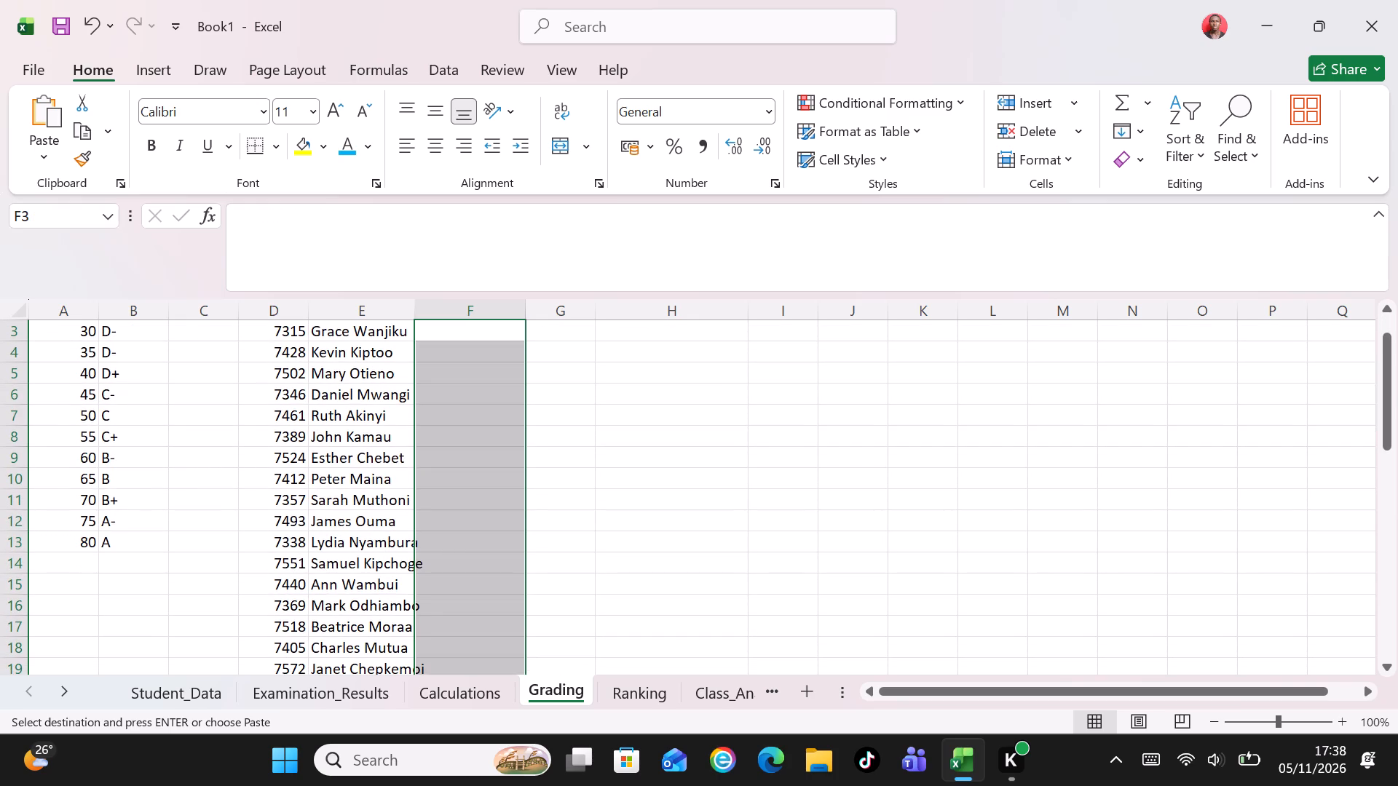
key(ctrl+v)
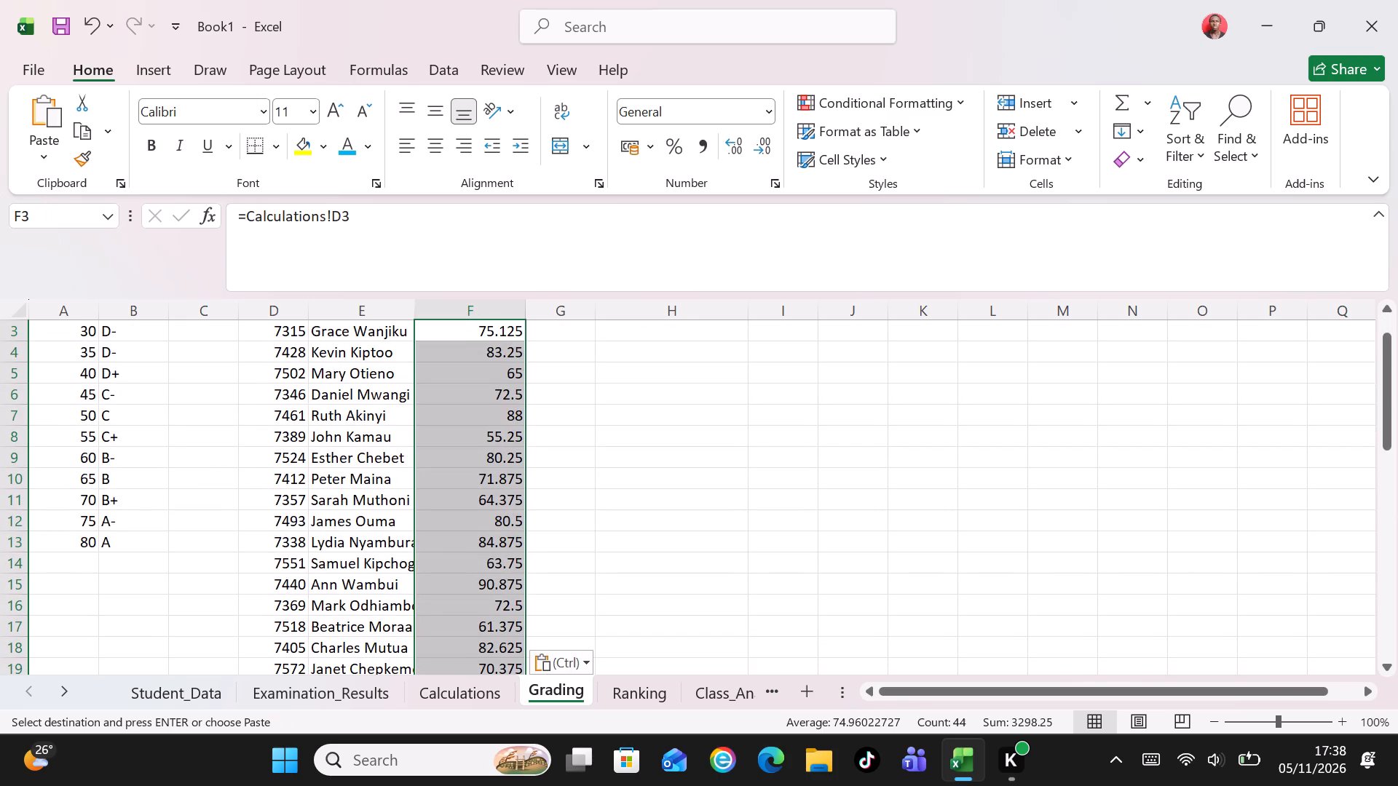
Copy the Grade lookup formula in G2 to the range G3:G46.
key(Page_Up)
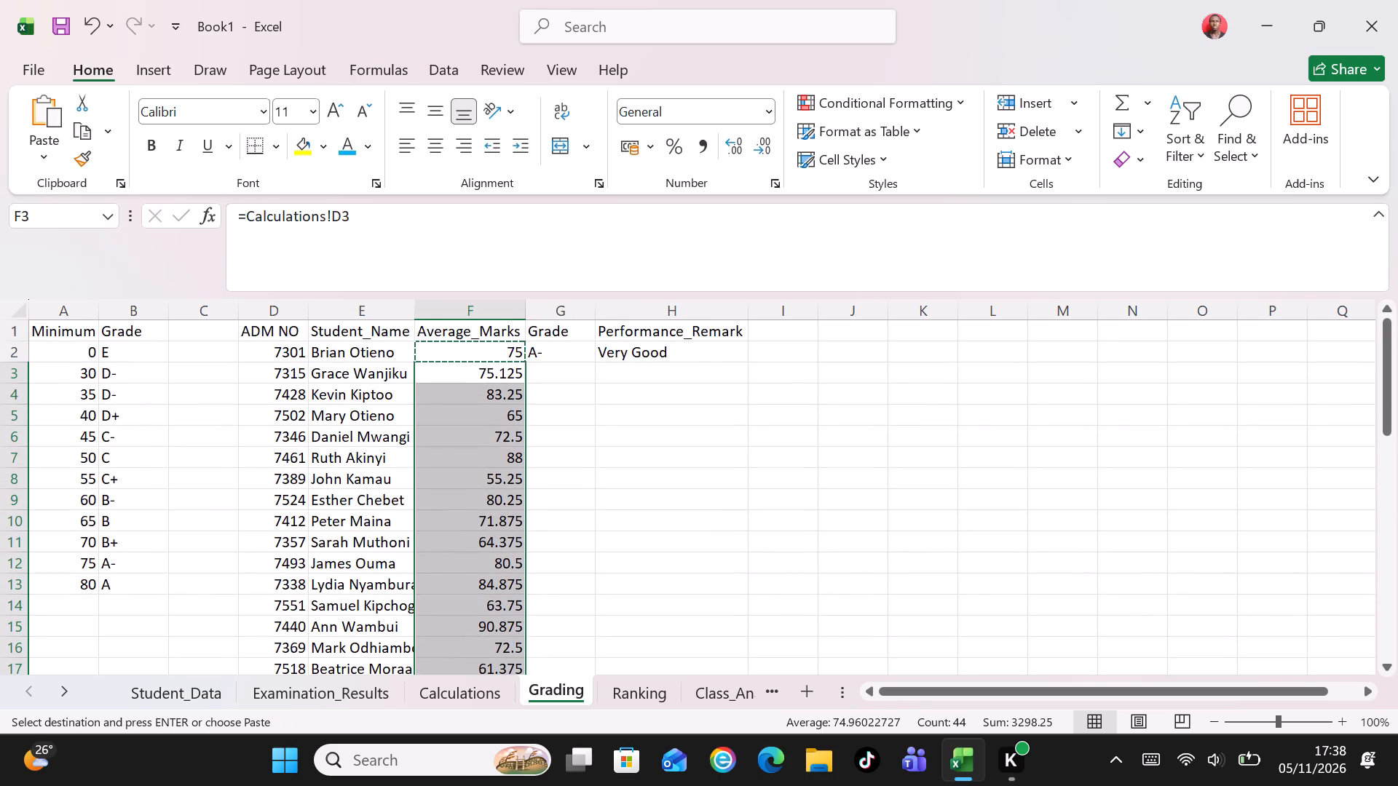
key(Page_Up)
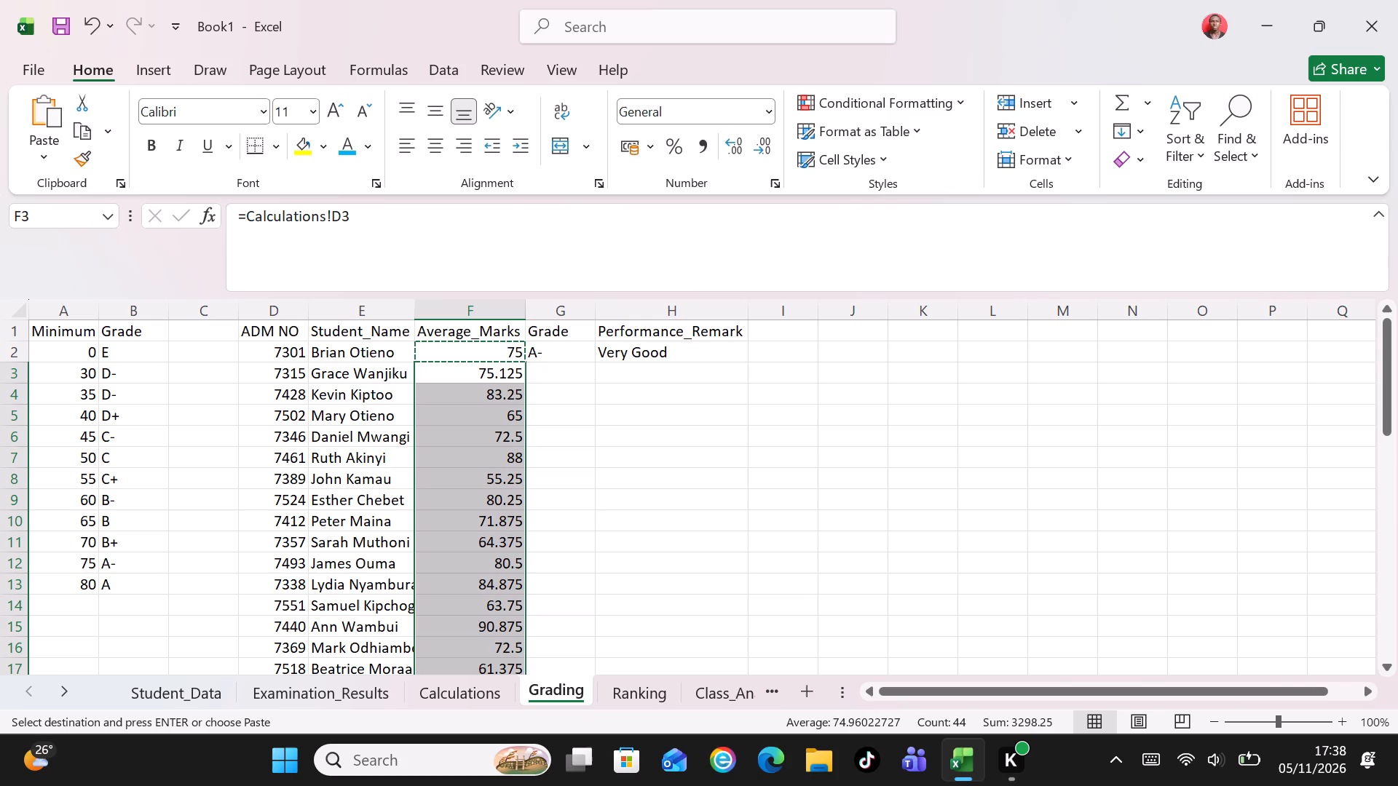
click(567, 353)
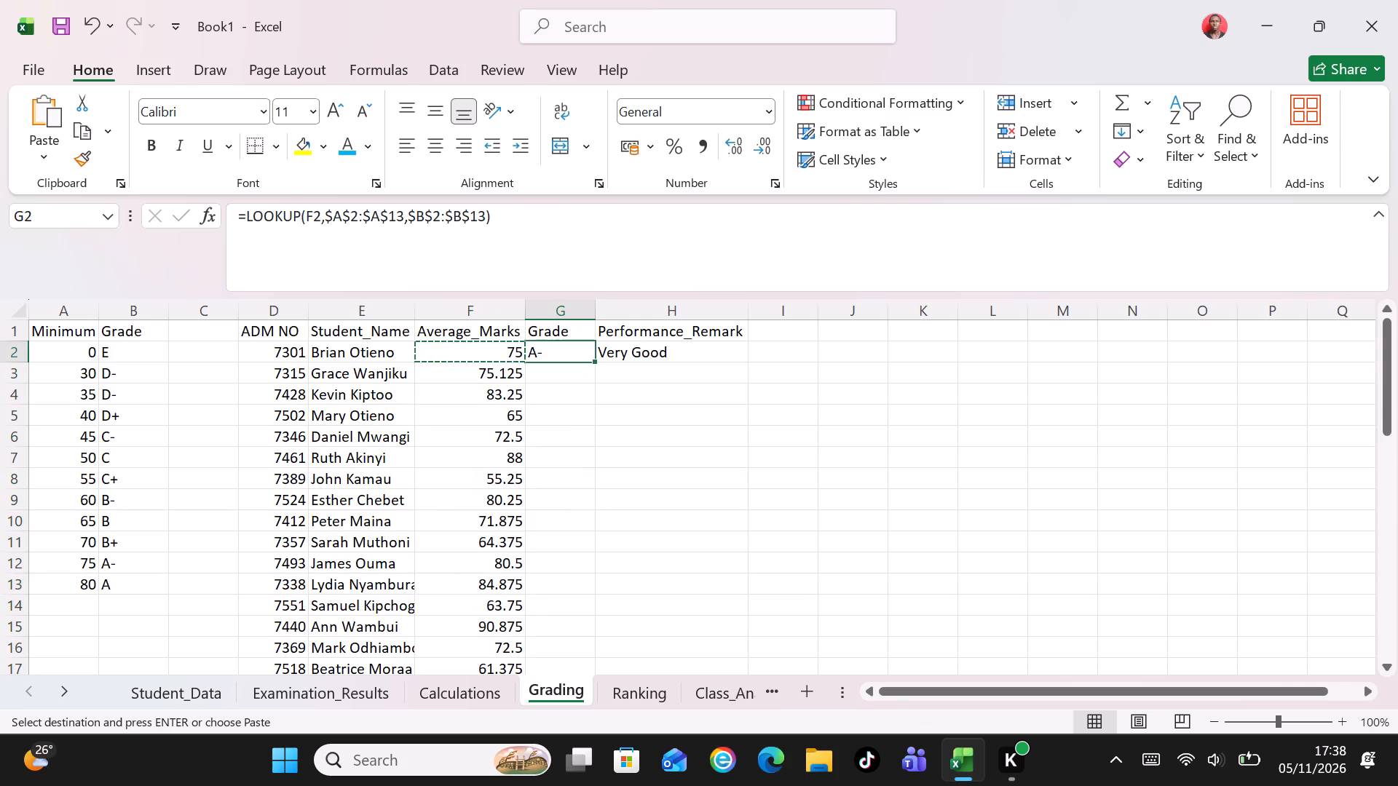
key(ctrl+c)
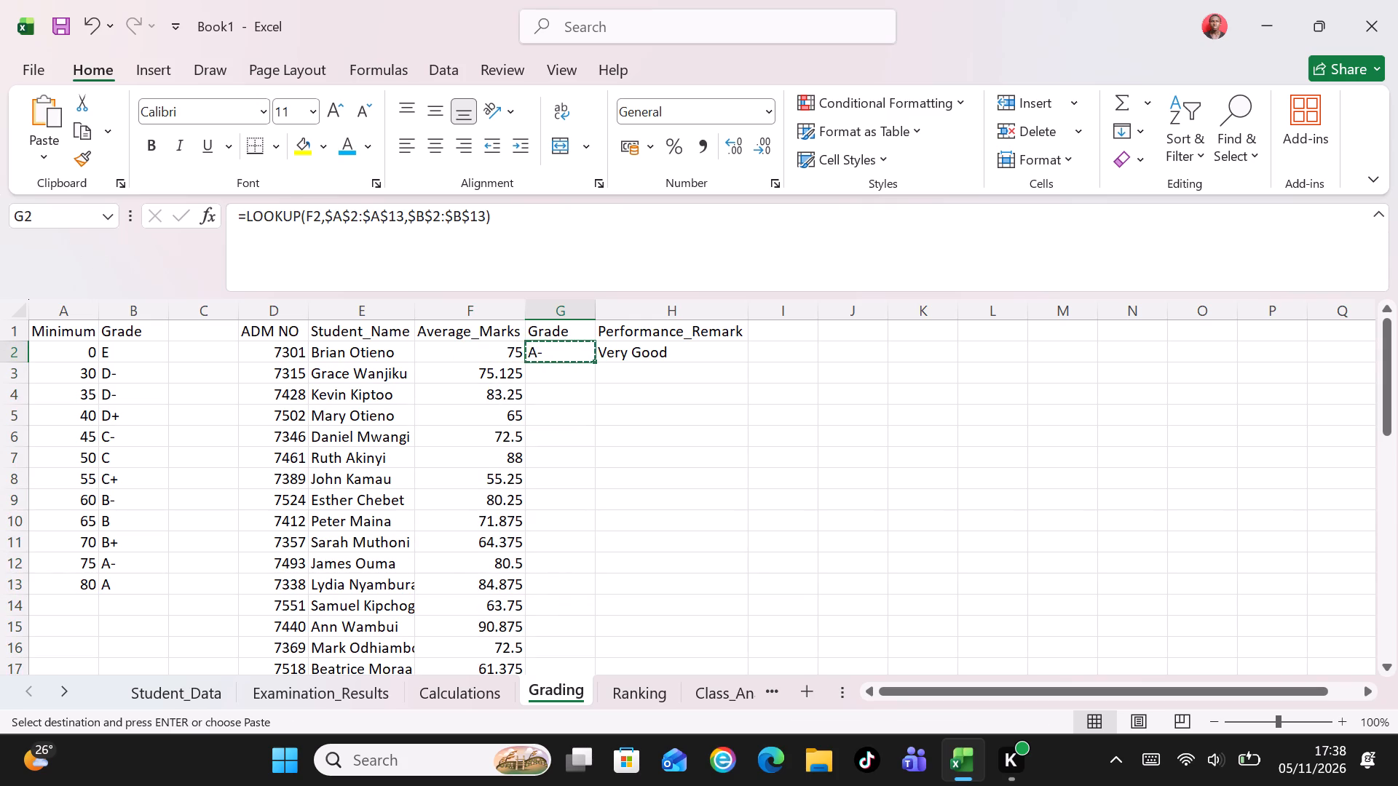
click(44, 210)
key(BackSpace)
text(G3)
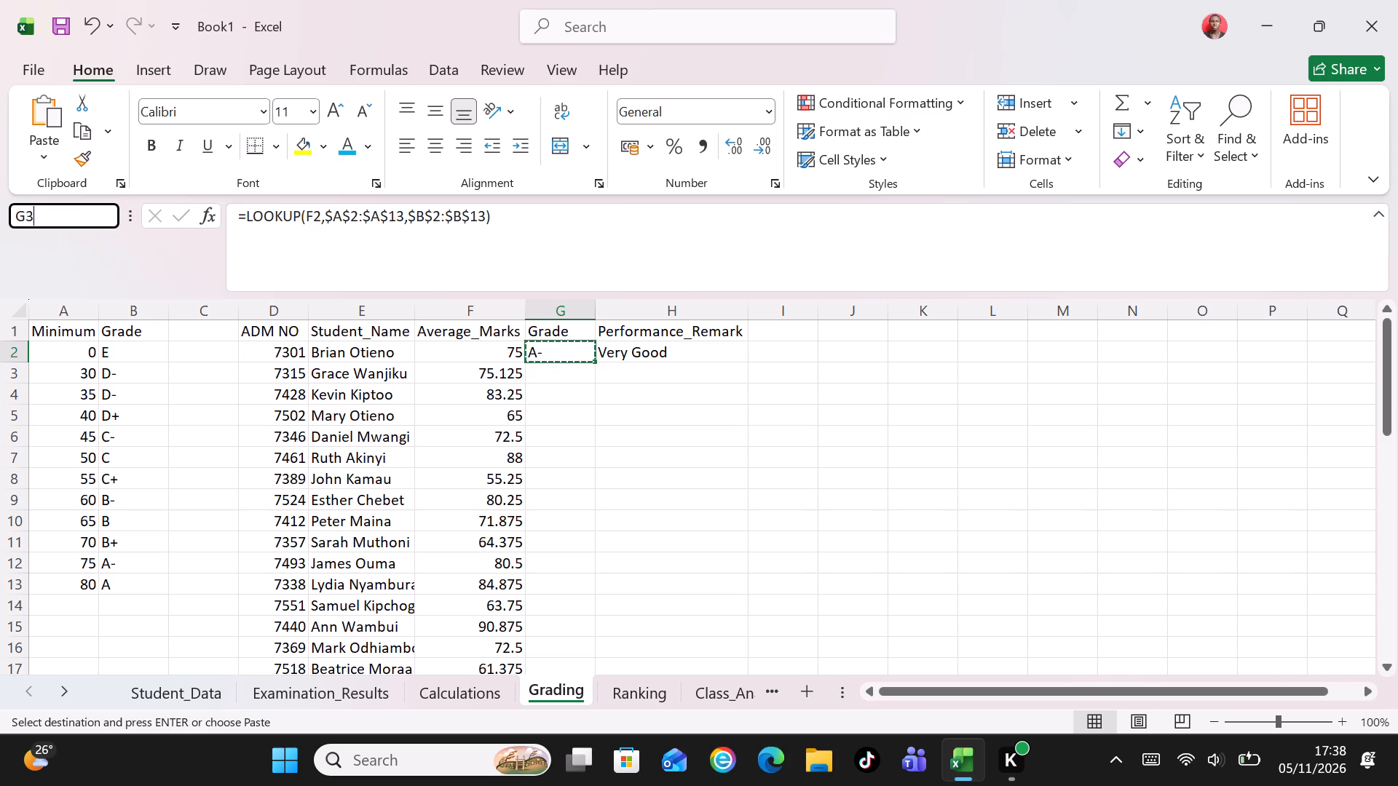
key(shift+colon)
key(g)
text(46)
key(Return)
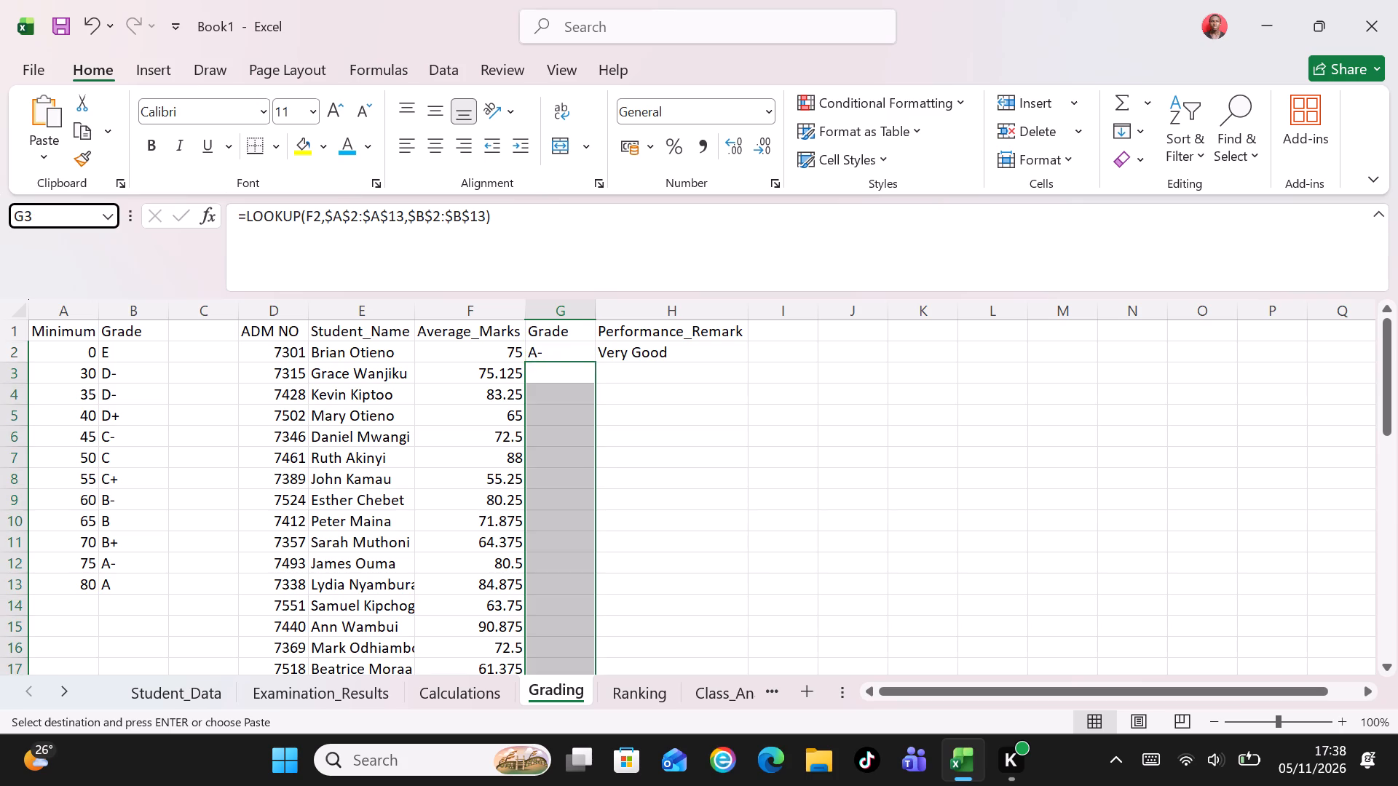
key(ctrl+v)
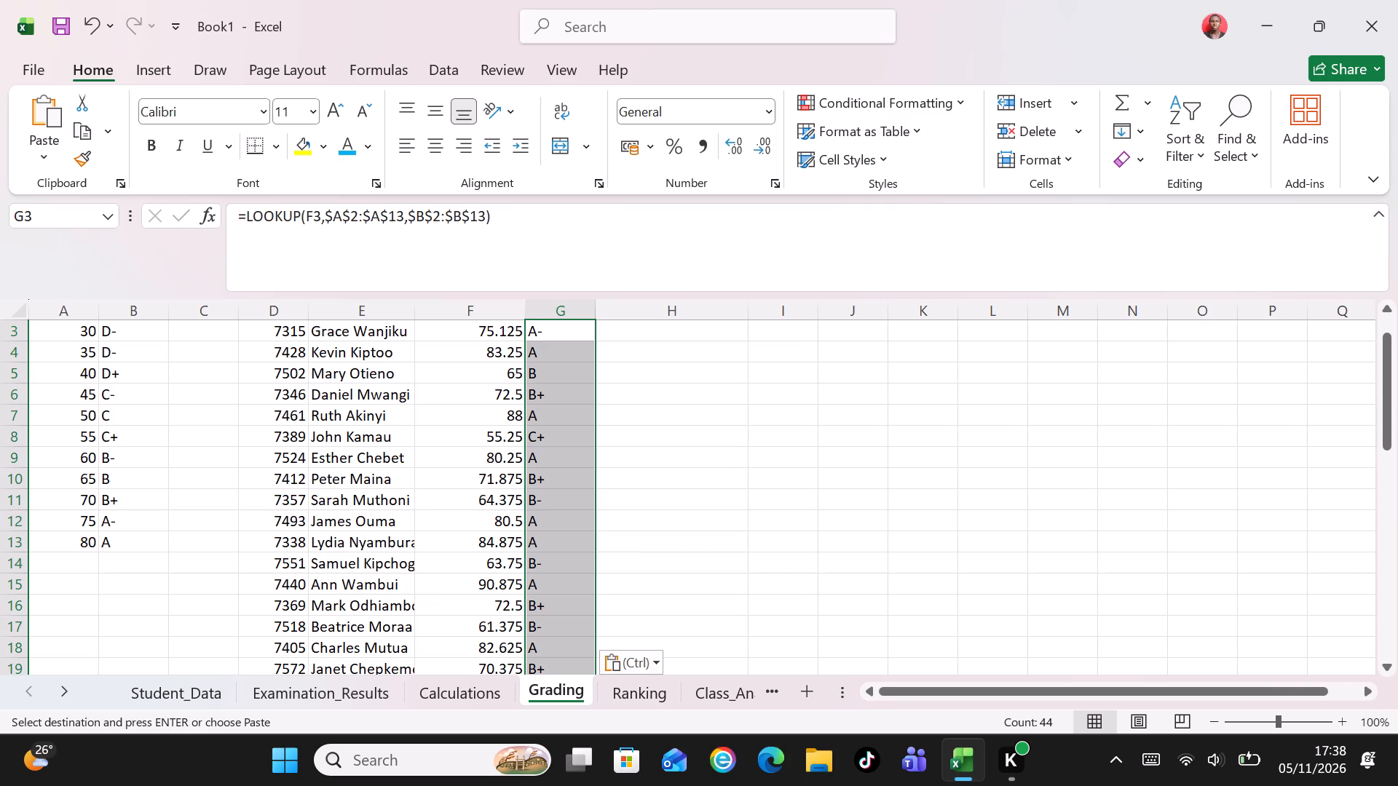
Copy the Performance_Remark formula in H2 to the range H3:H46.
key(Page_Up)
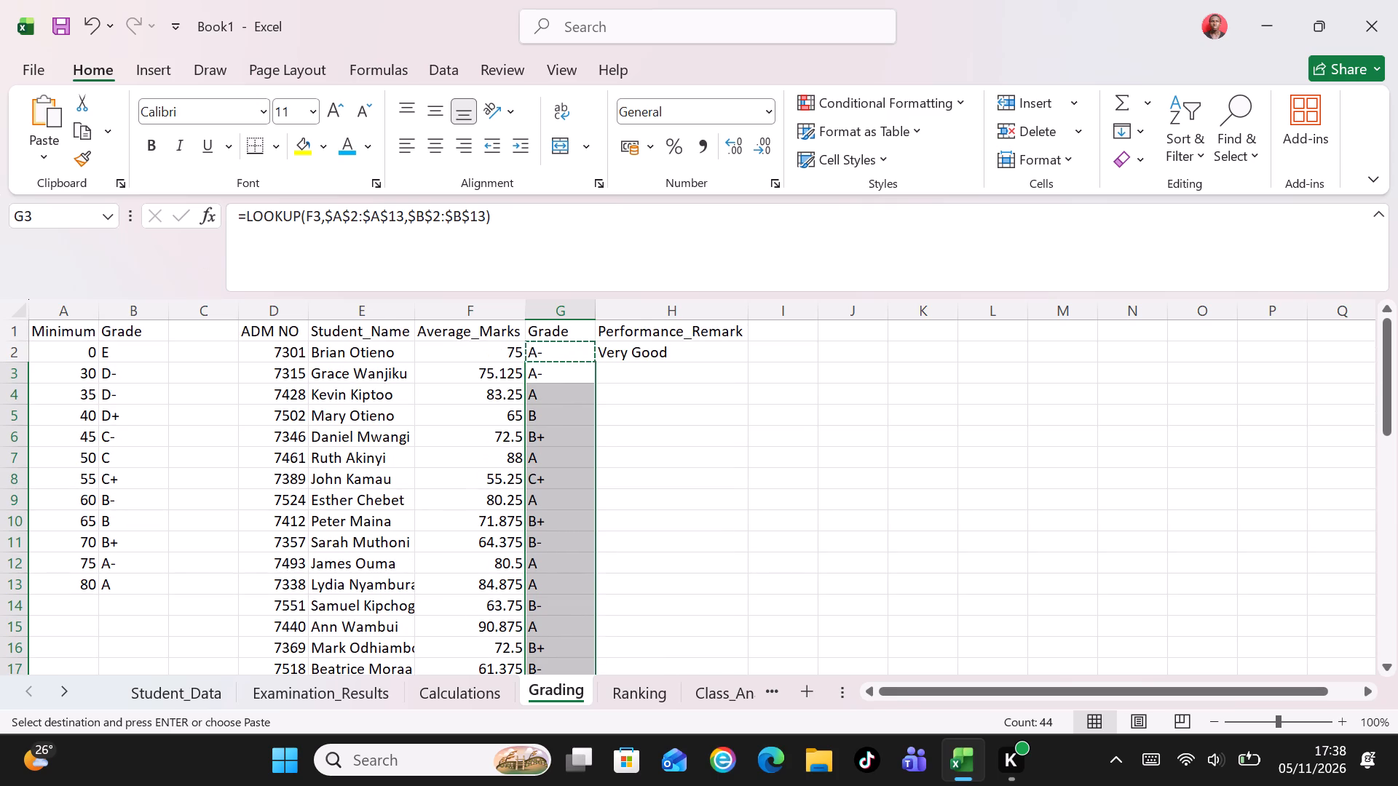
click(650, 346)
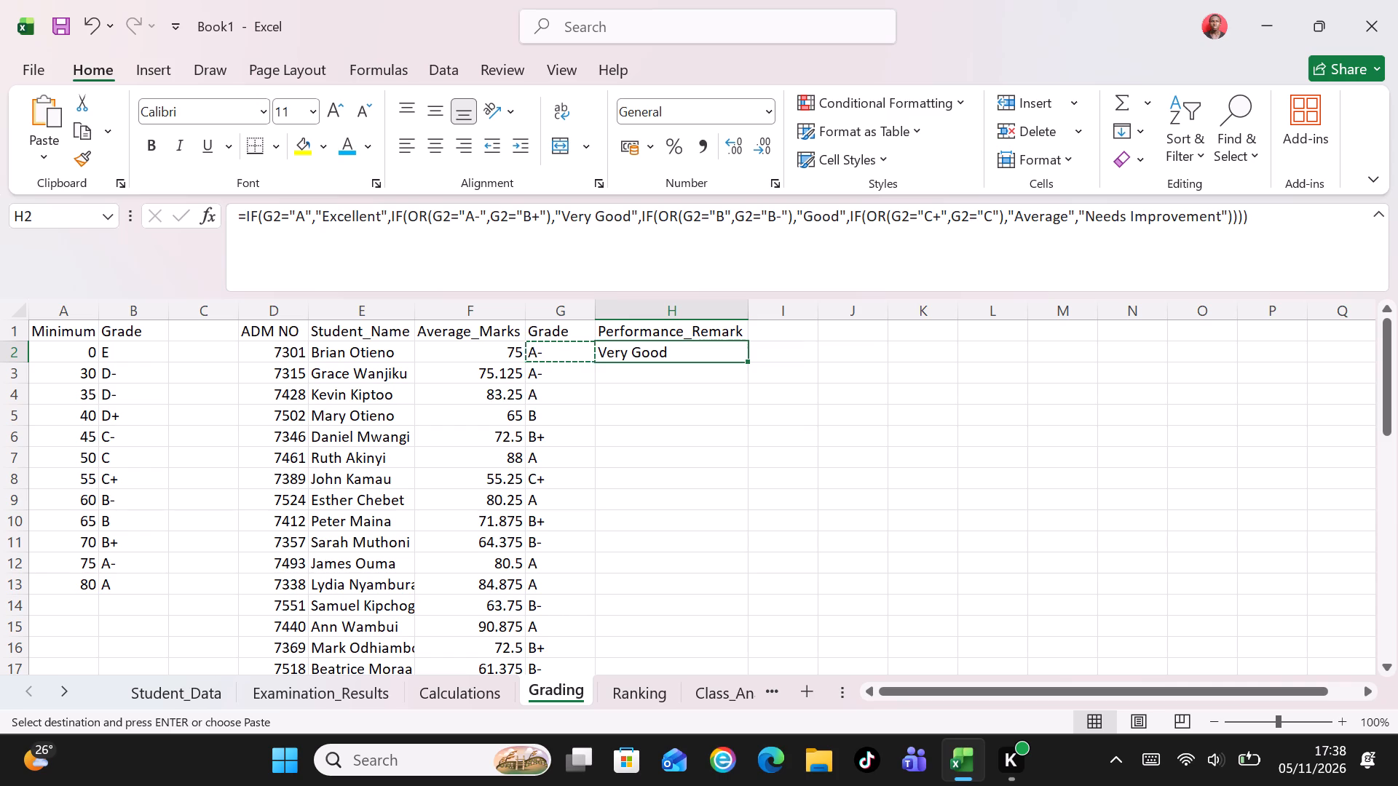
key(ctrl+c)
click(60, 218)
key(BackSpace)
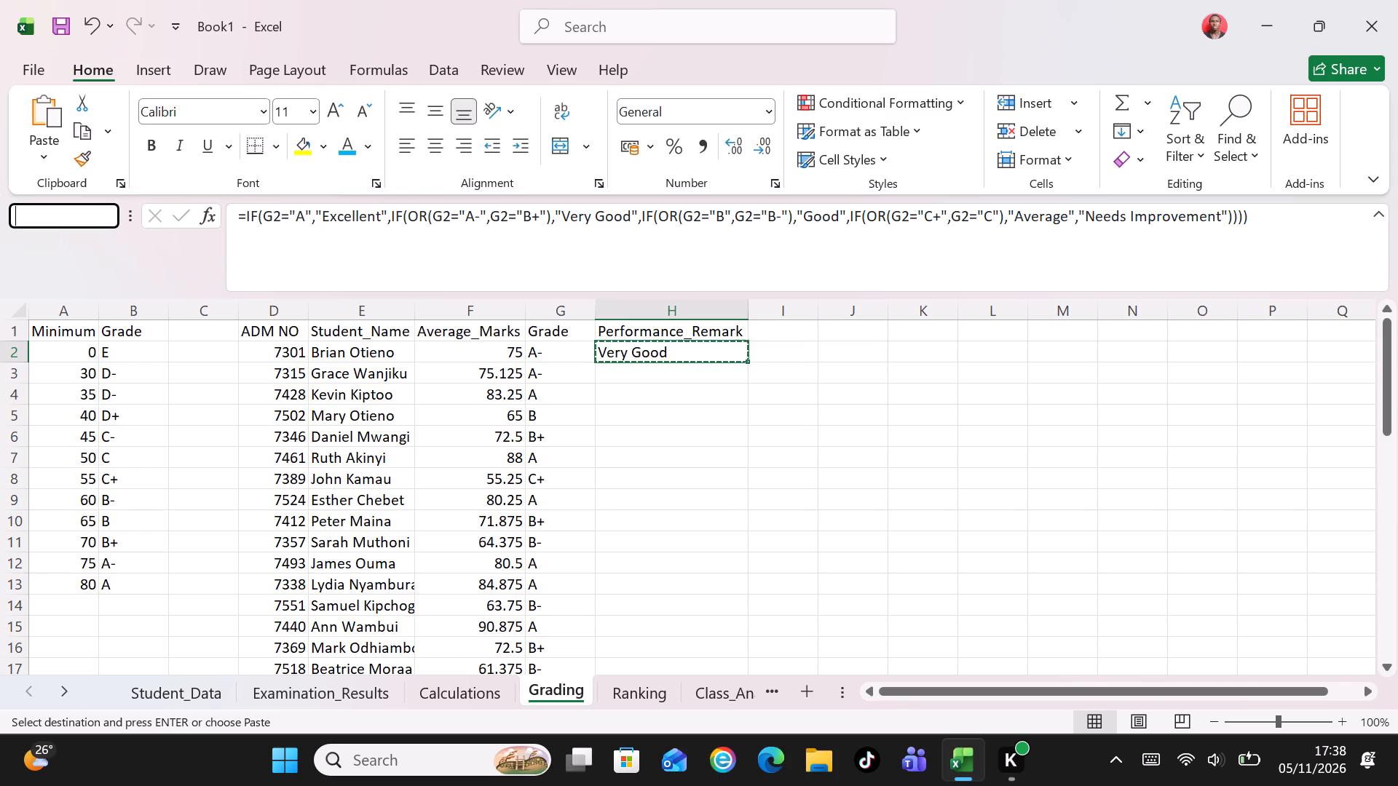
key(h)
key(3)
key(shift+colon)
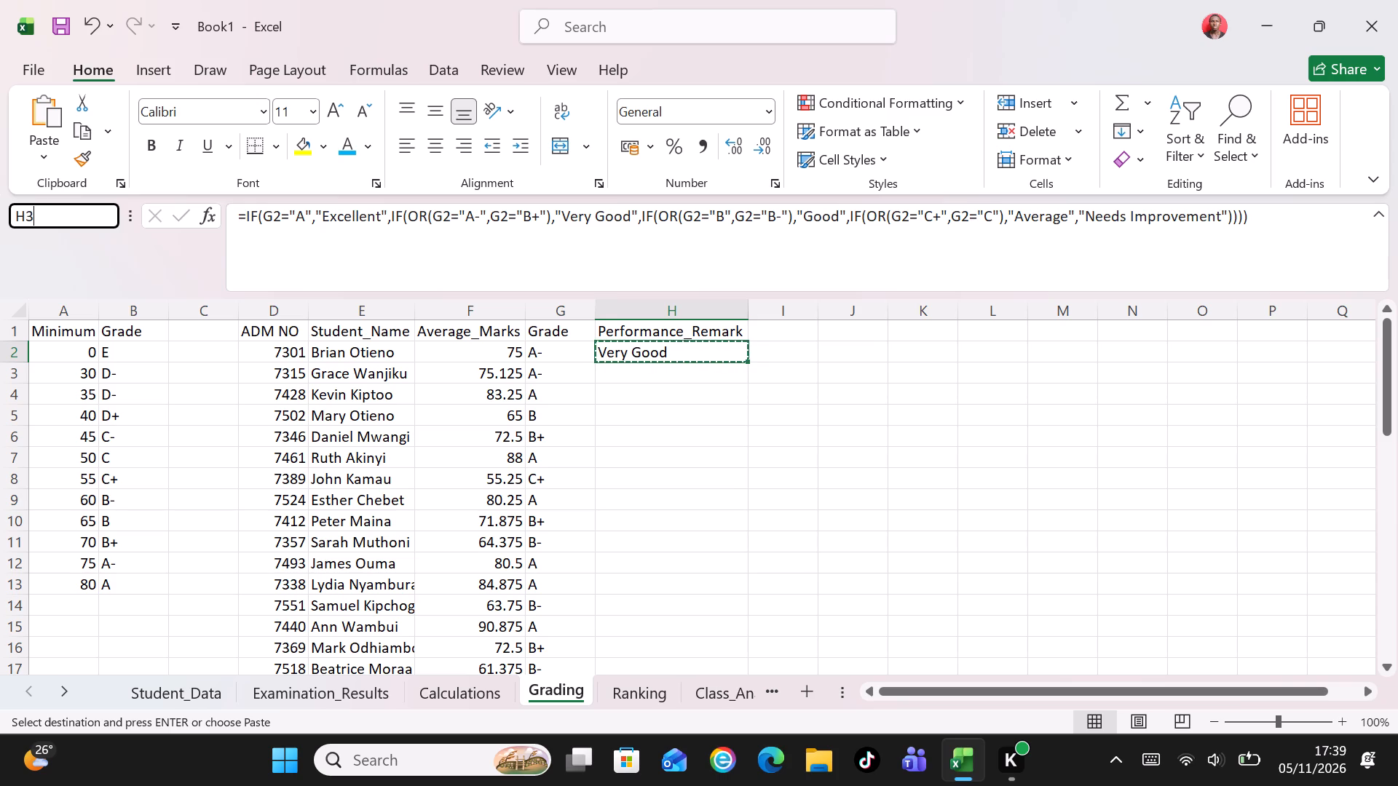
key(h)
text(46)
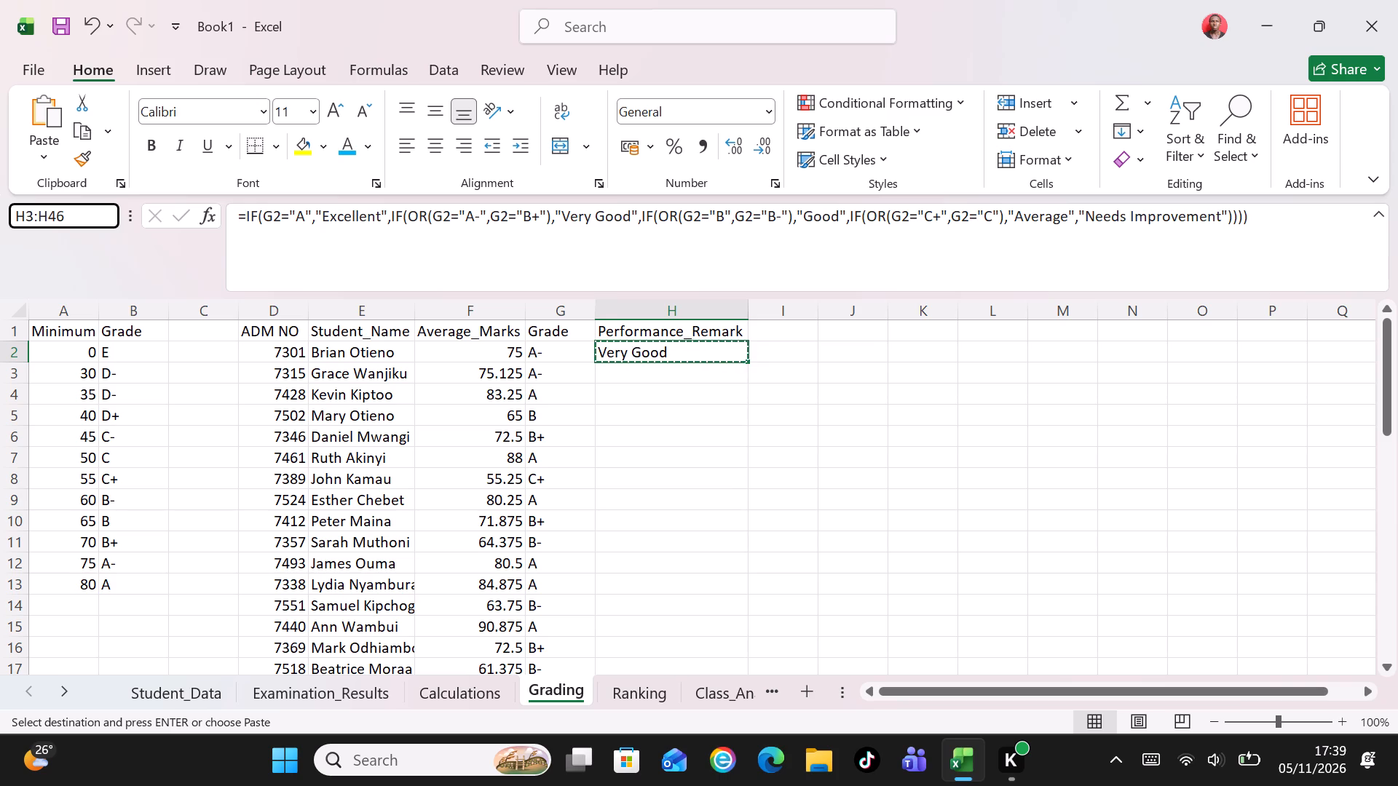
key(Return)
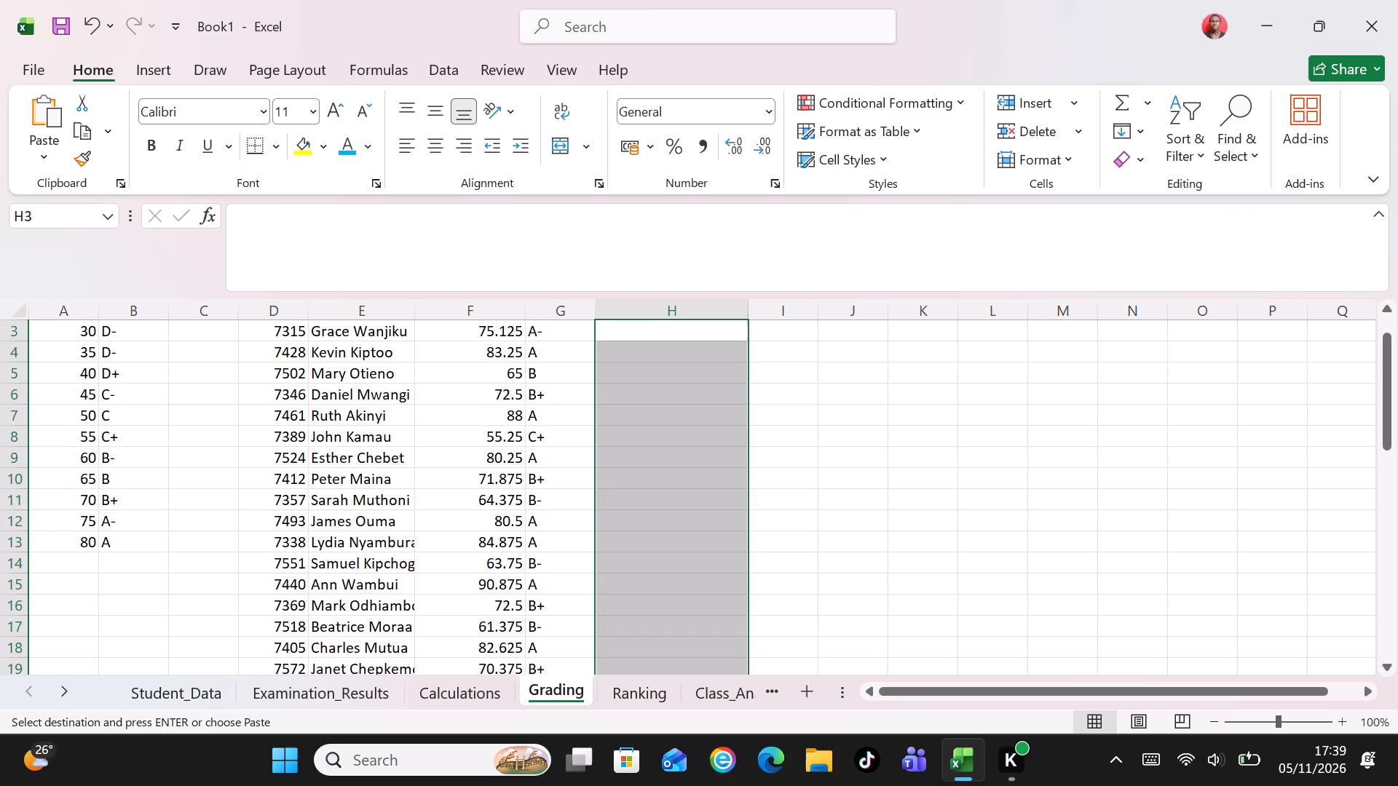
key(ctrl+v)
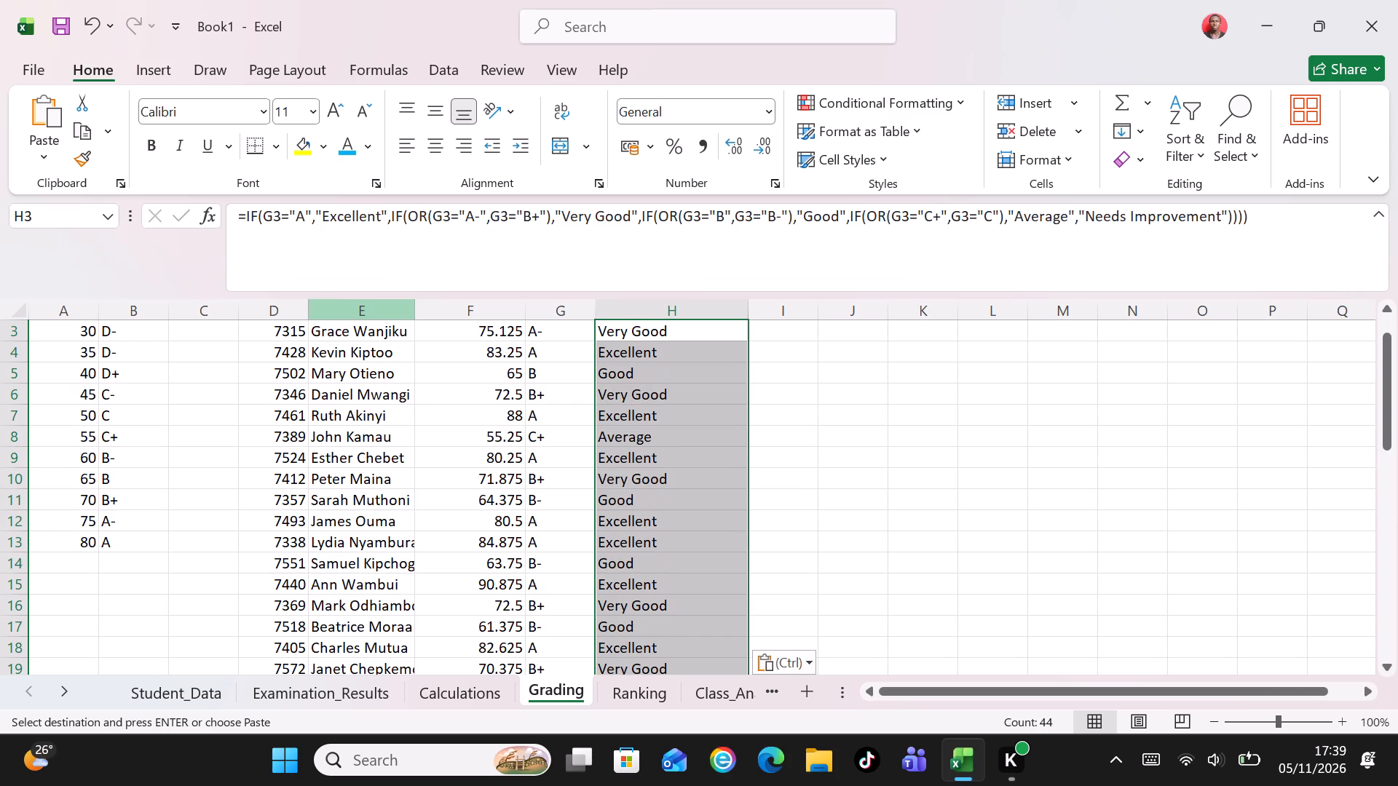
Make the grading scale headers in A1 and B1, Minimum Average and Grade, bold.
key(Page_Up)
key(Page_Up)
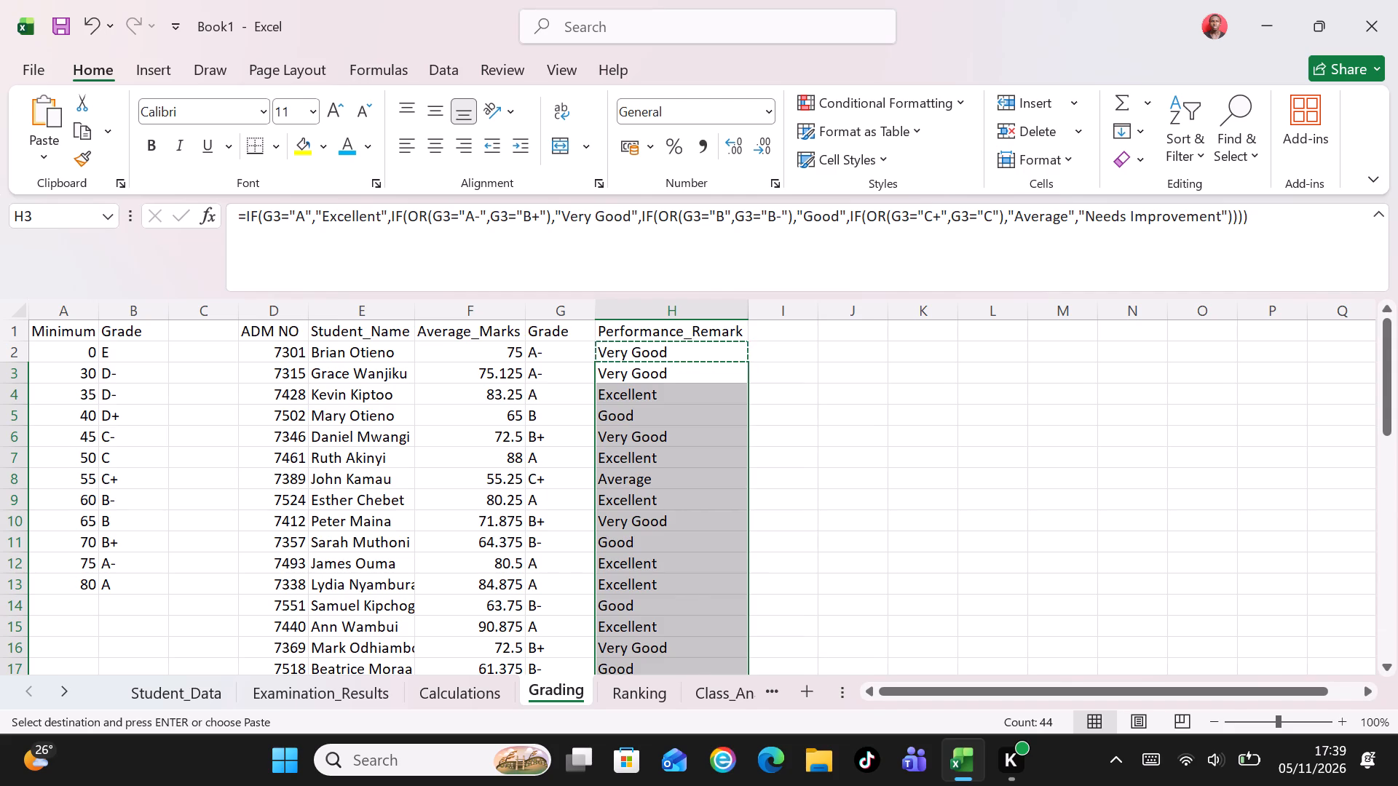
click(566, 347)
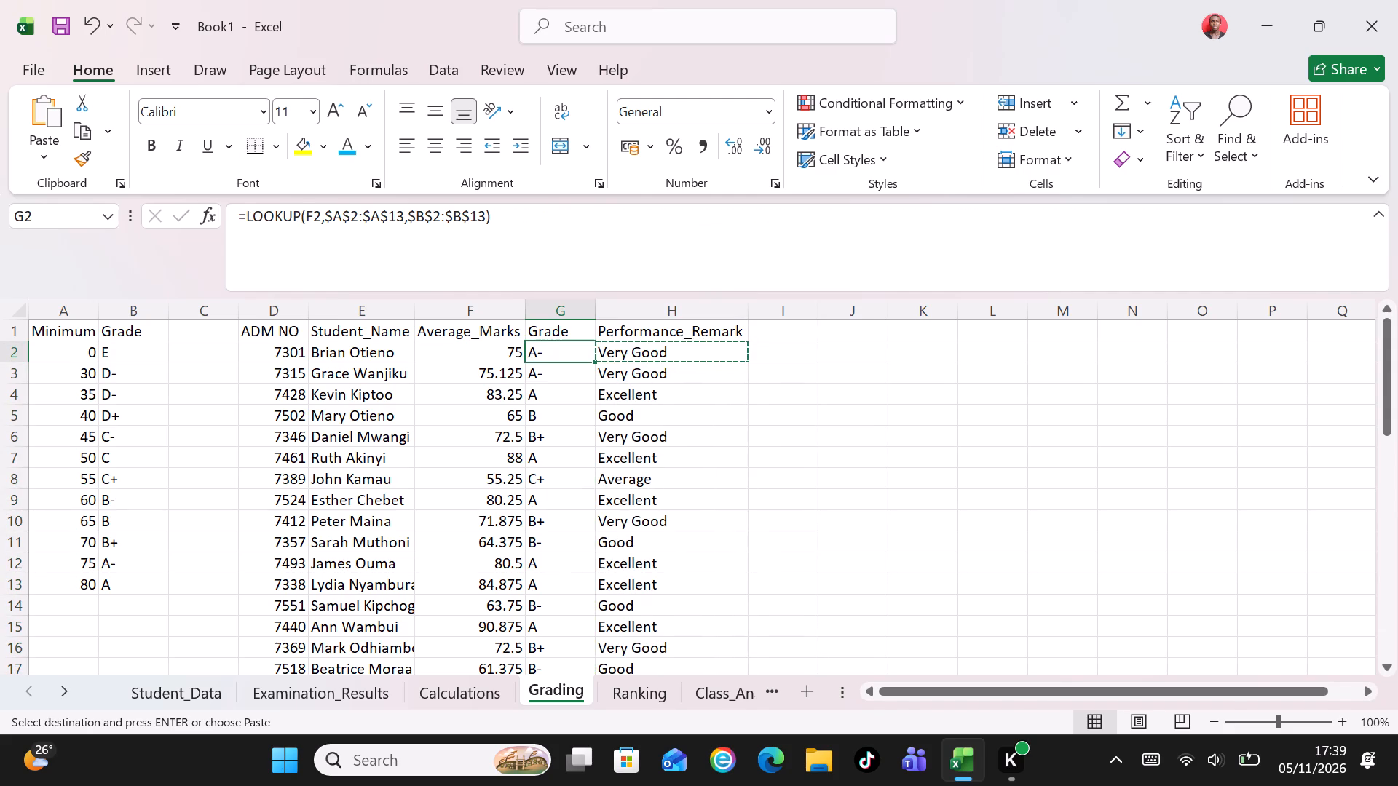
click(509, 350)
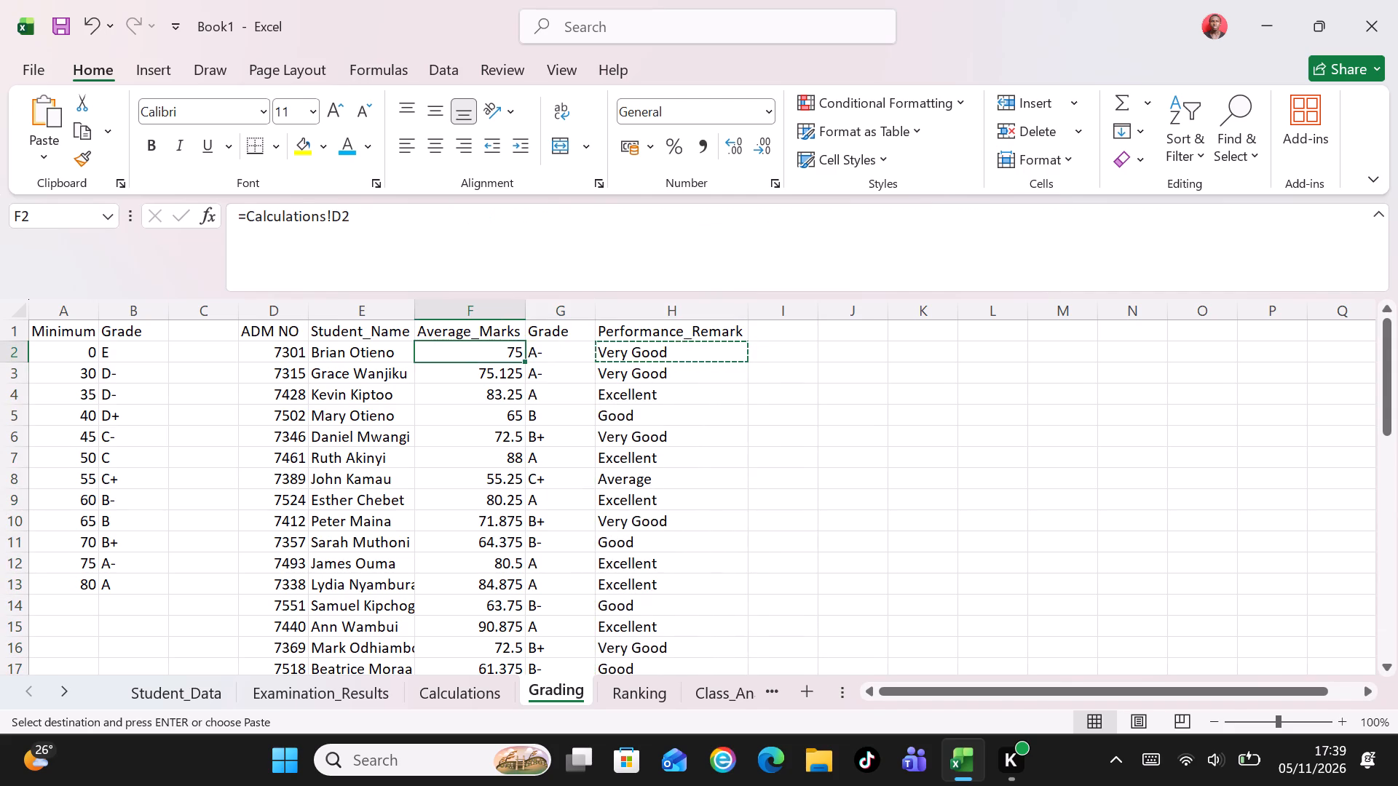
click(128, 335)
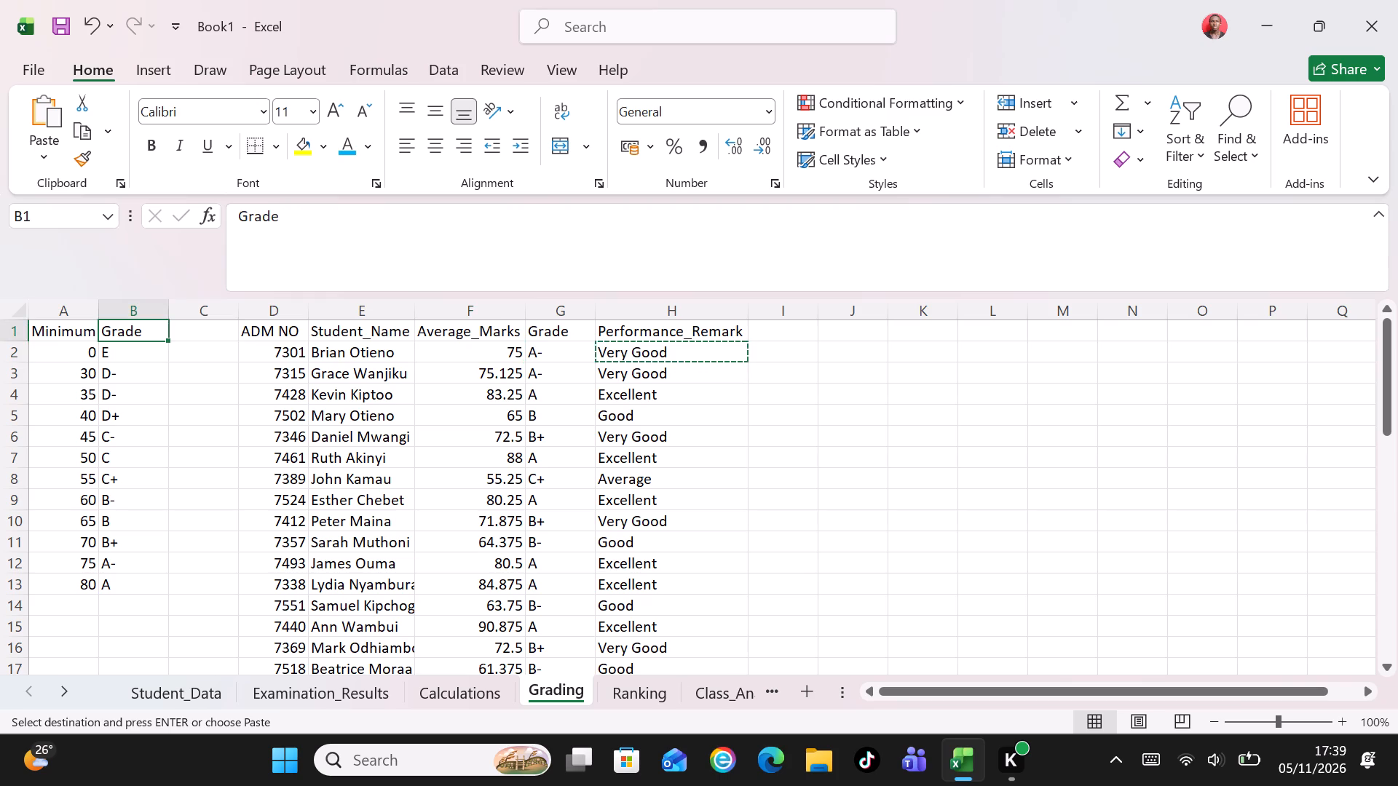
click(68, 326)
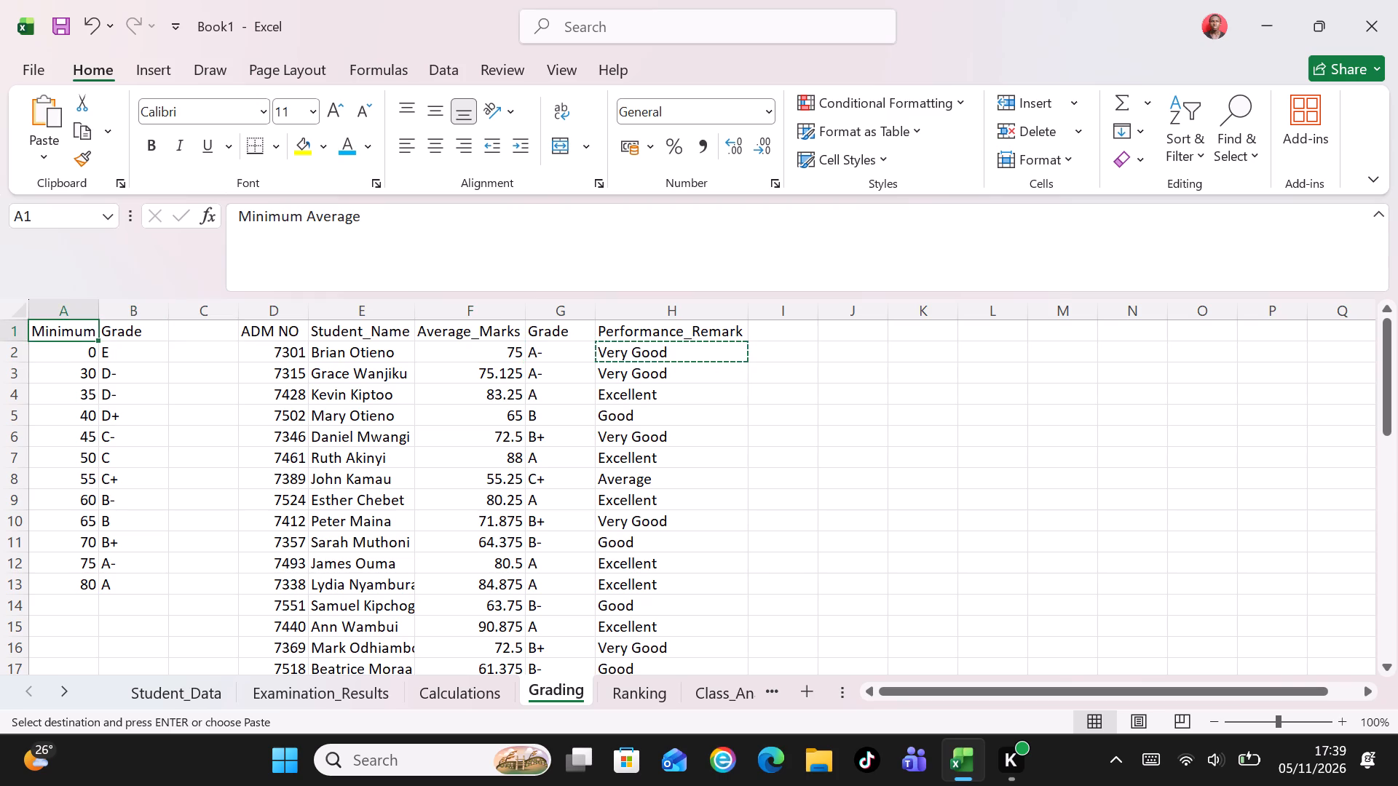
key(ctrl+b)
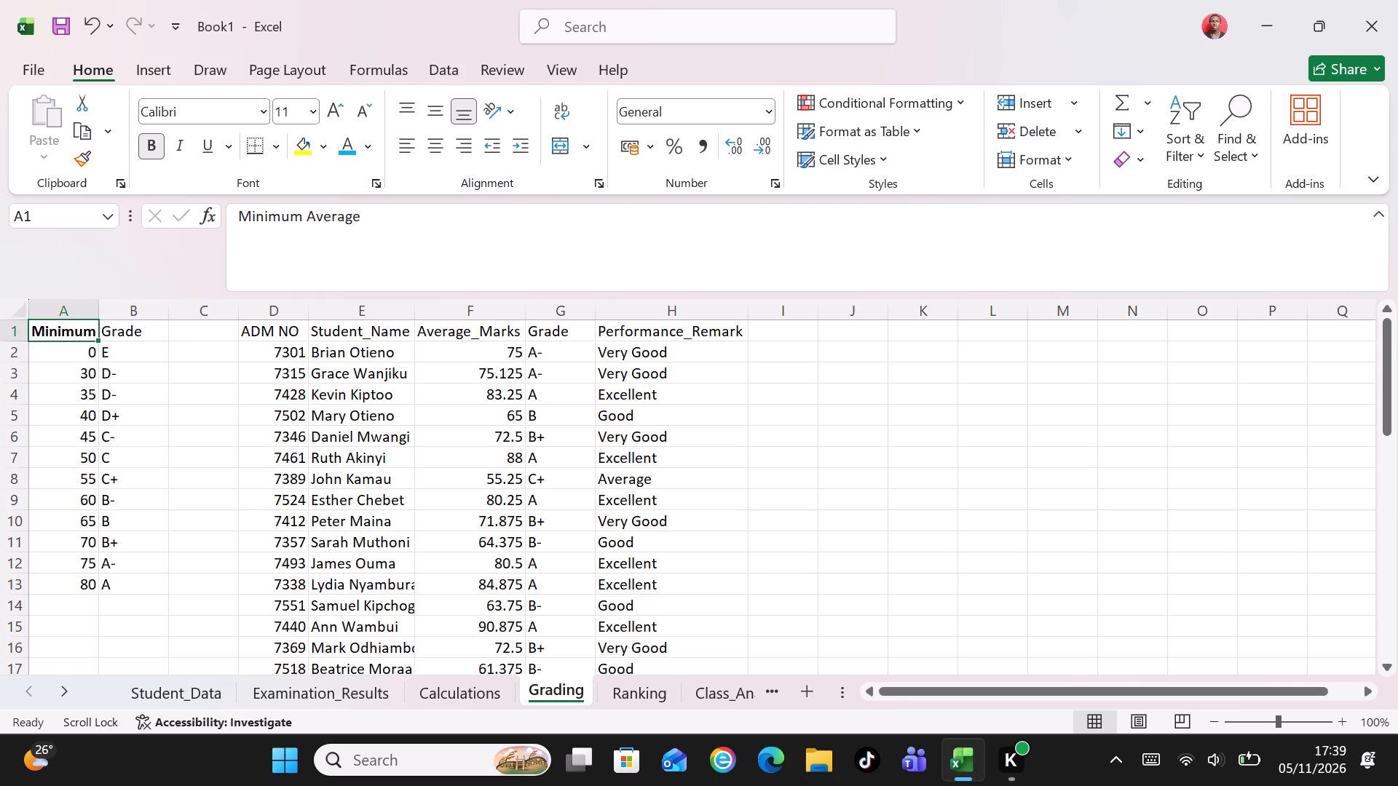
key(Tab)
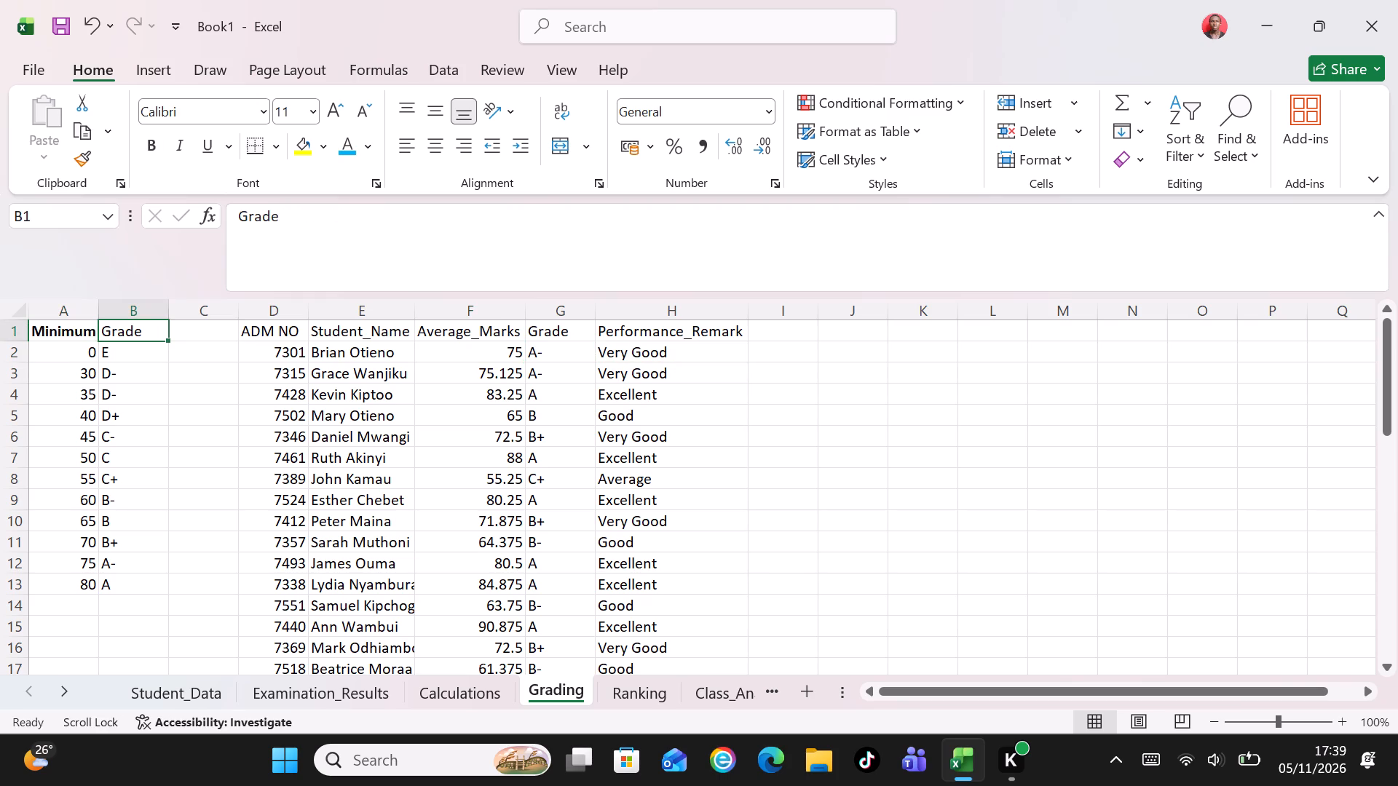
key(ctrl+b)
Make the student table headers in D1:H1, from ADM NO through Performance_Remark, bold.
key(Tab)
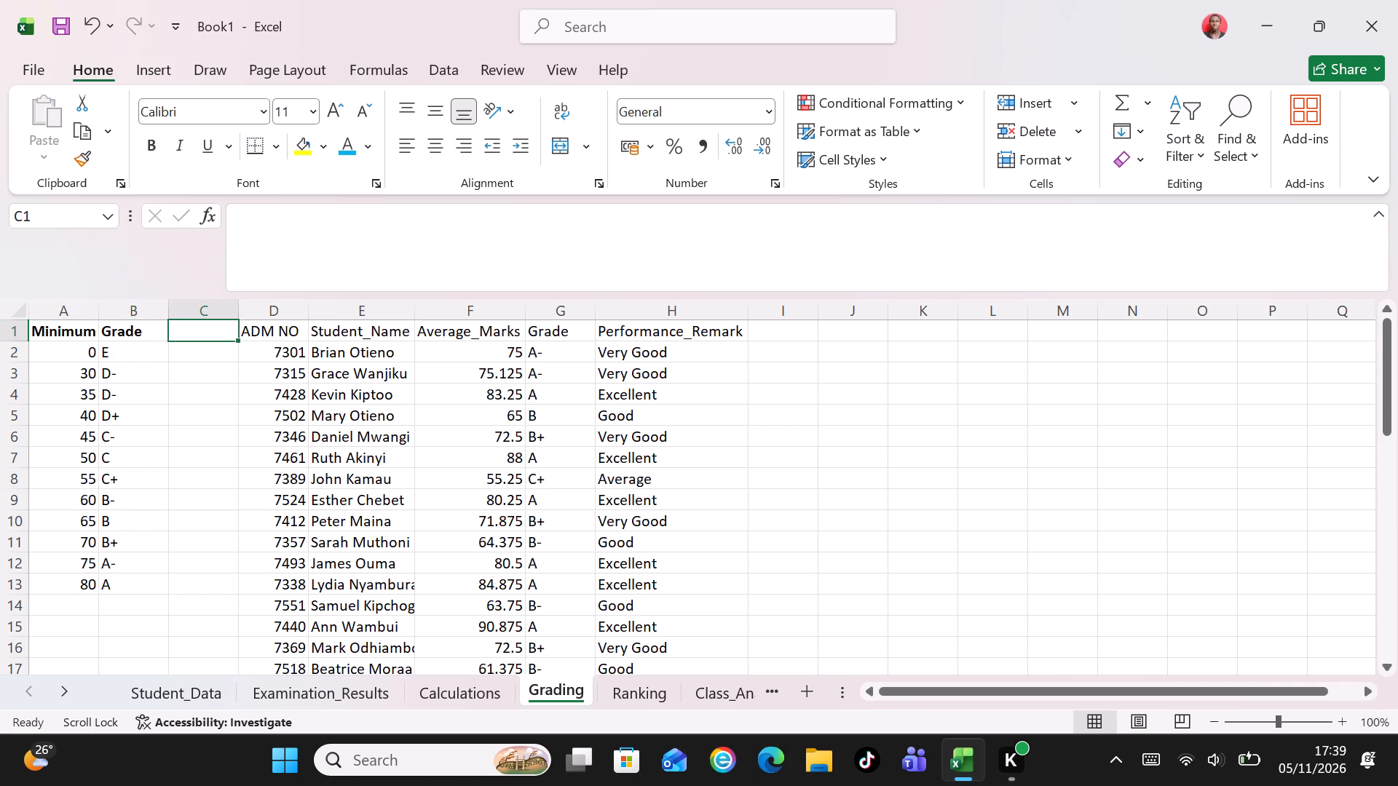
key(Tab)
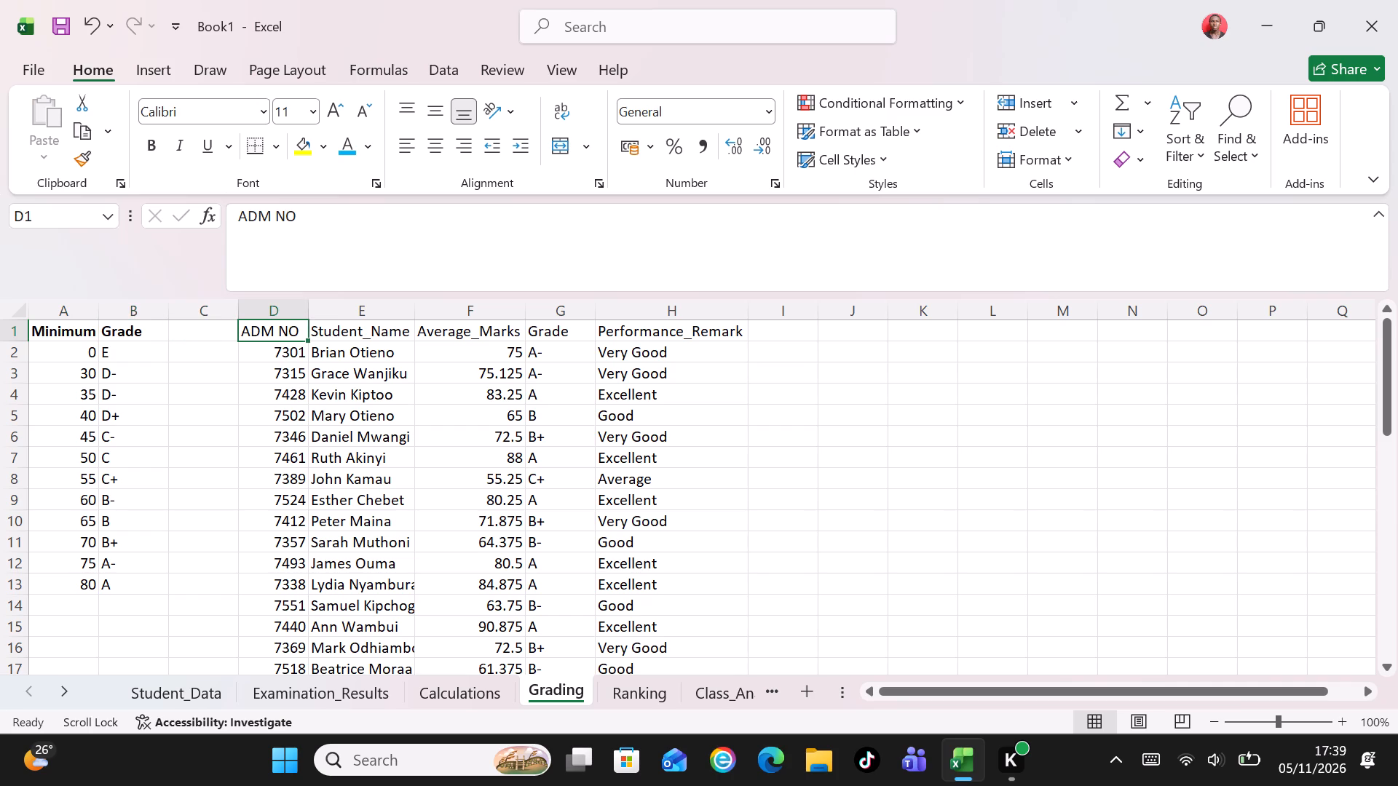
key(ctrl+b)
key(Tab)
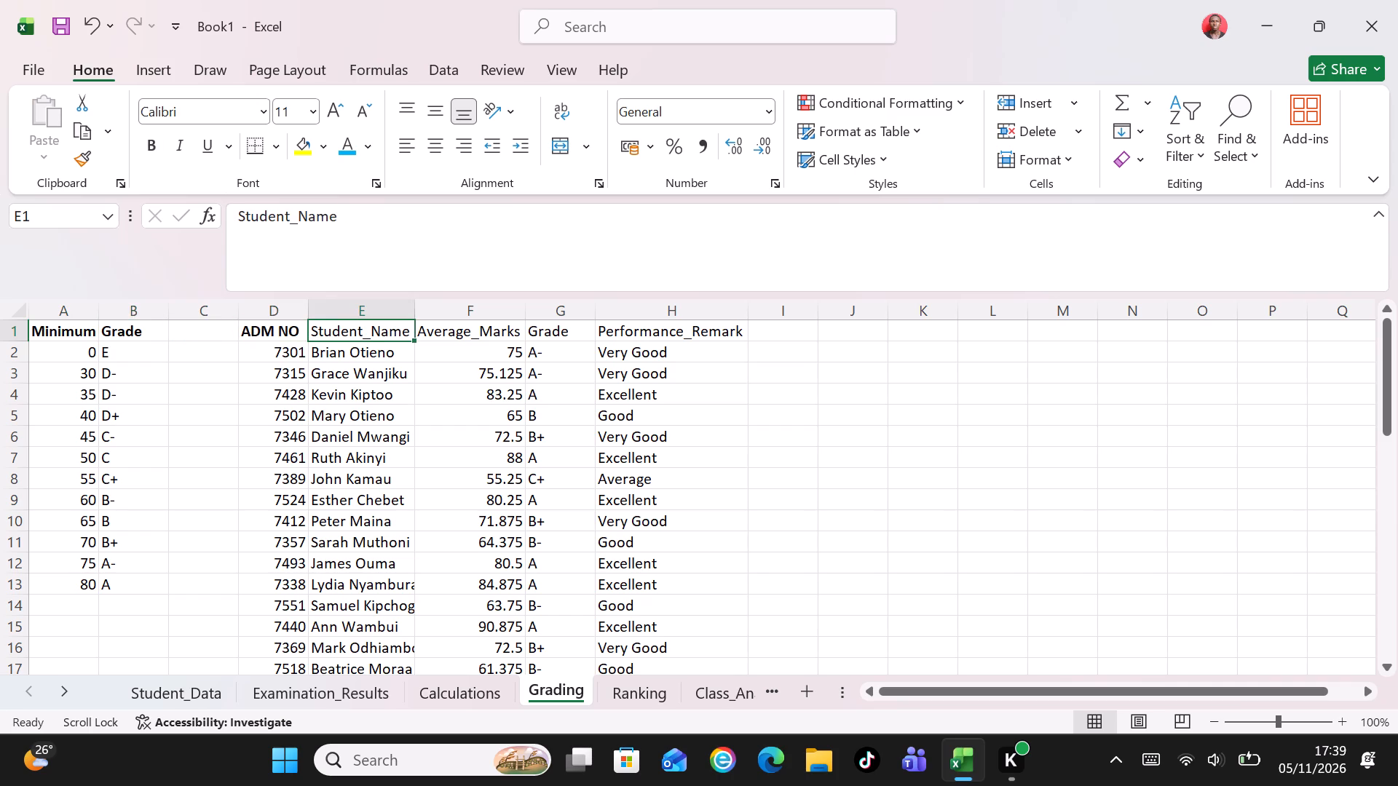
key(ctrl+b)
key(Tab)
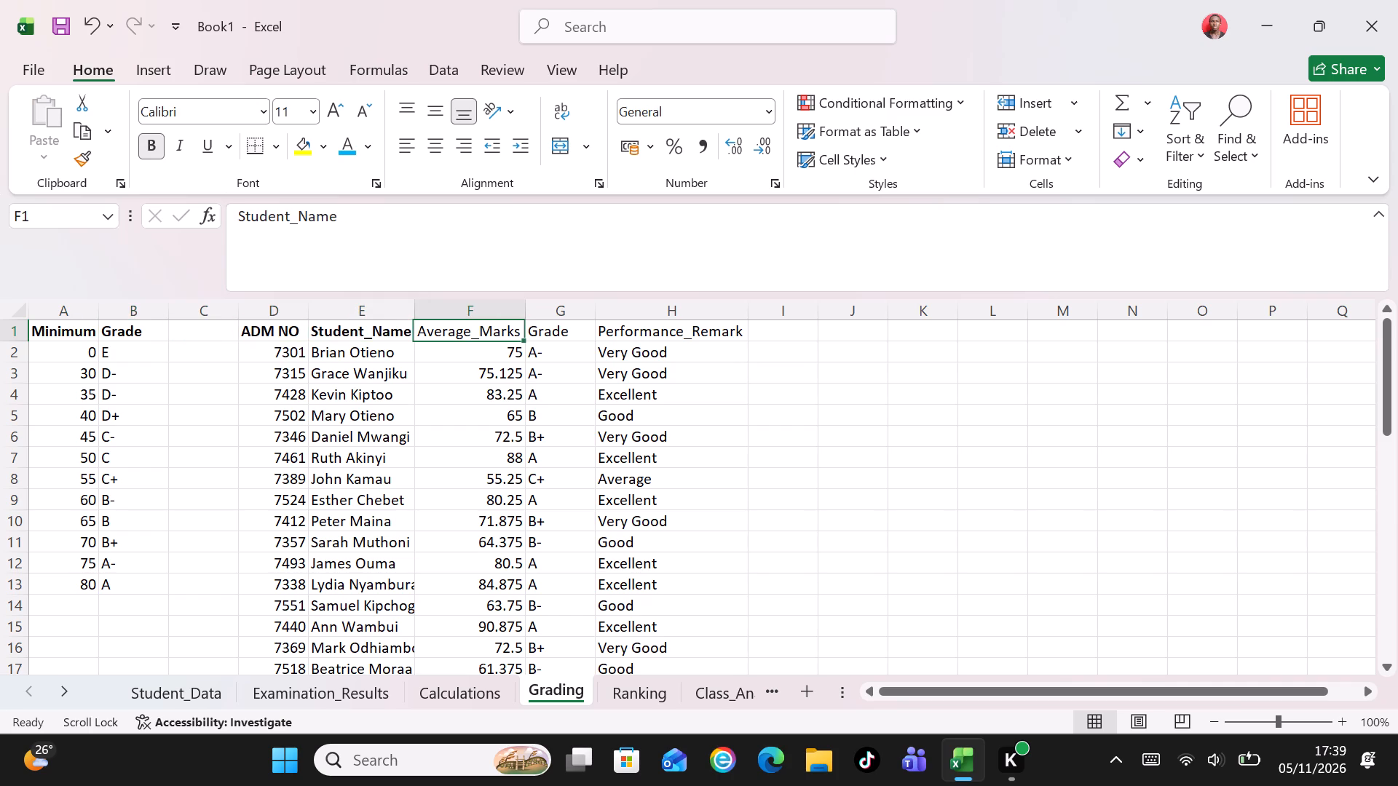
key(ctrl+b)
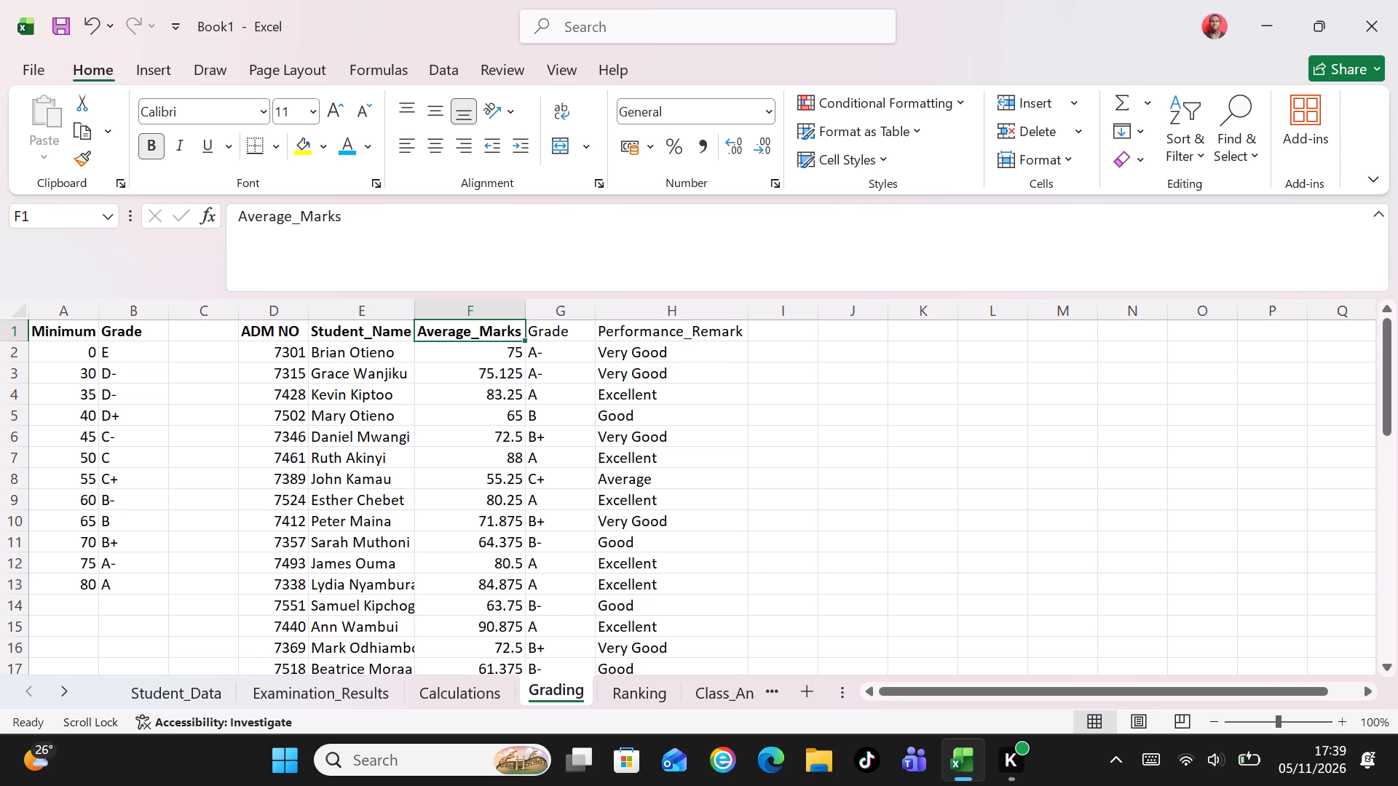
key(Tab)
key(ctrl+b)
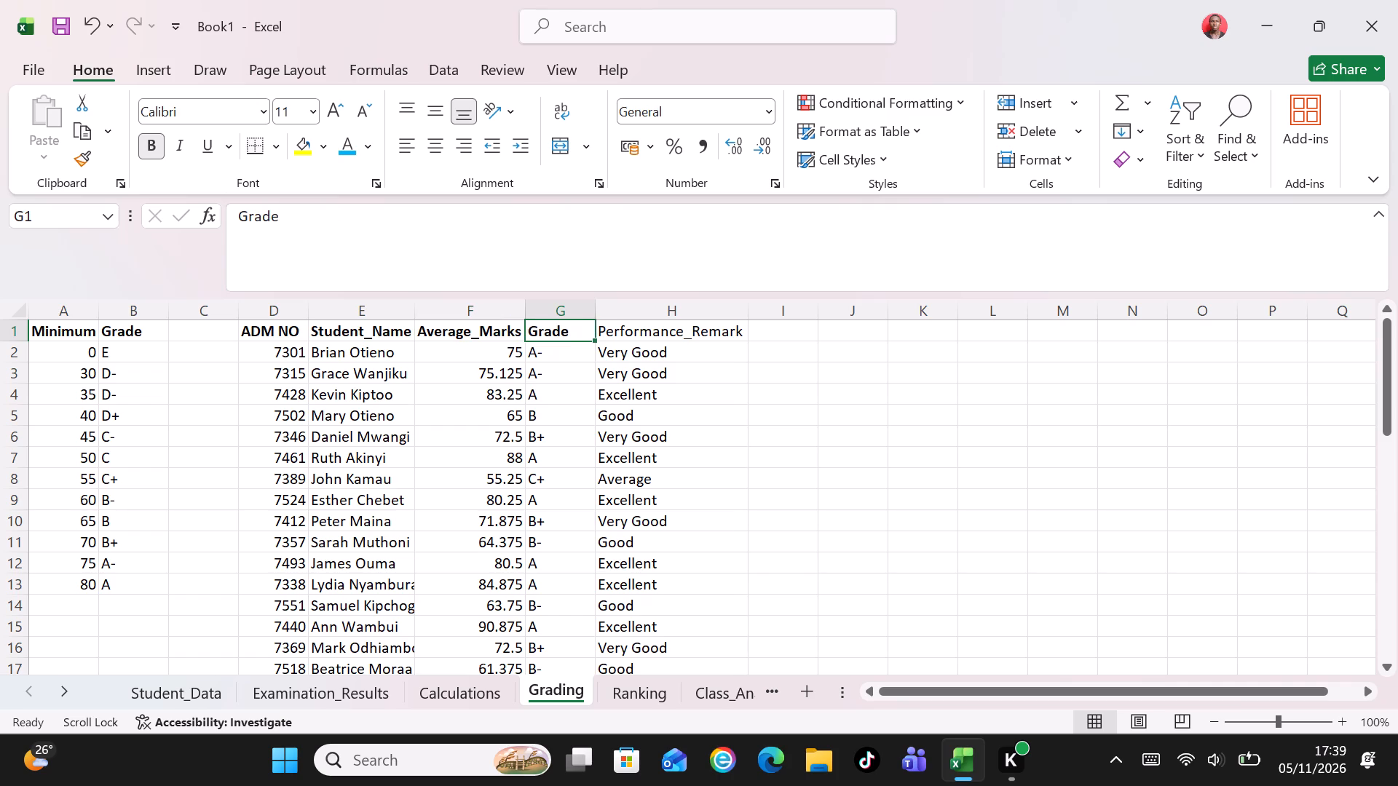
key(Tab)
key(ctrl+b)
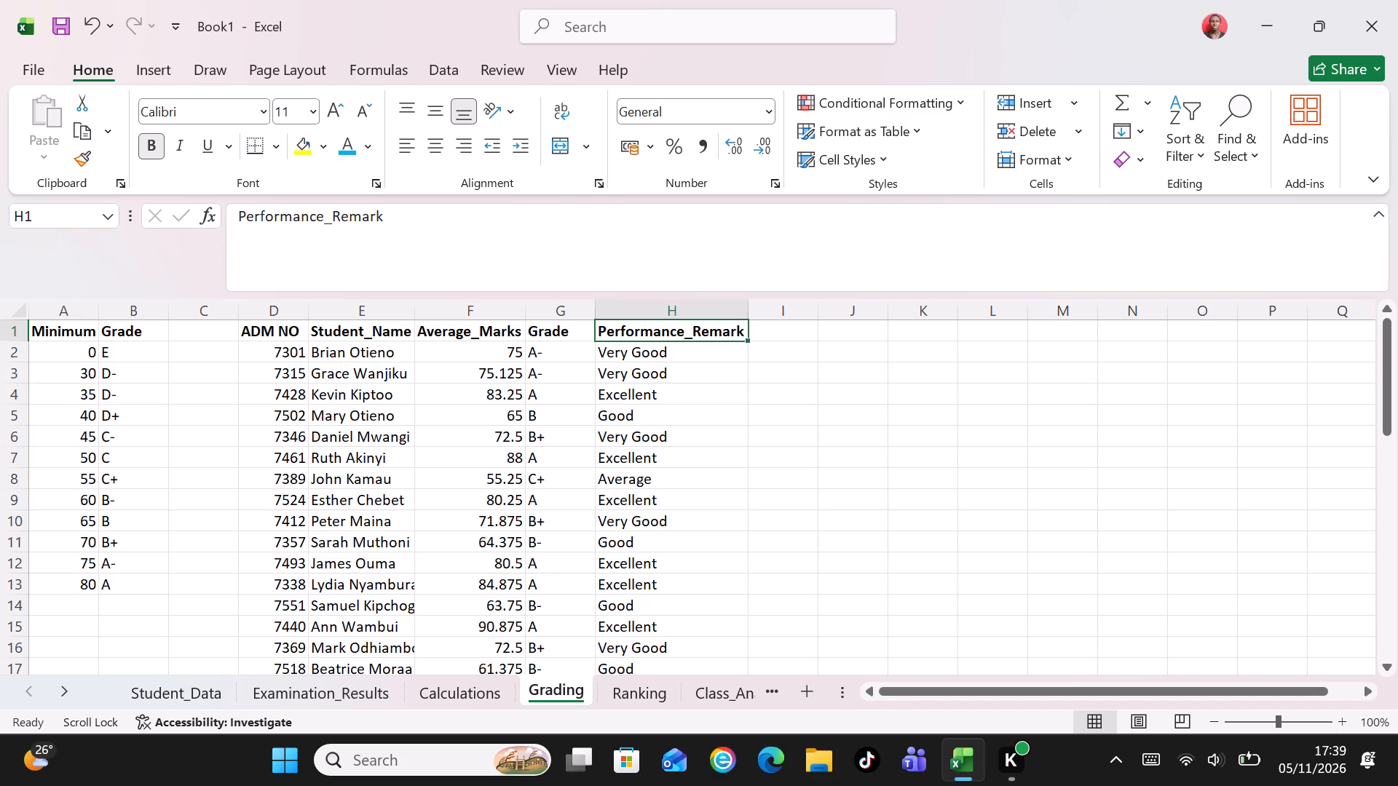
Make the grading scale's minimum average values in A2:A13, from 0 through 80, bold.
click(90, 352)
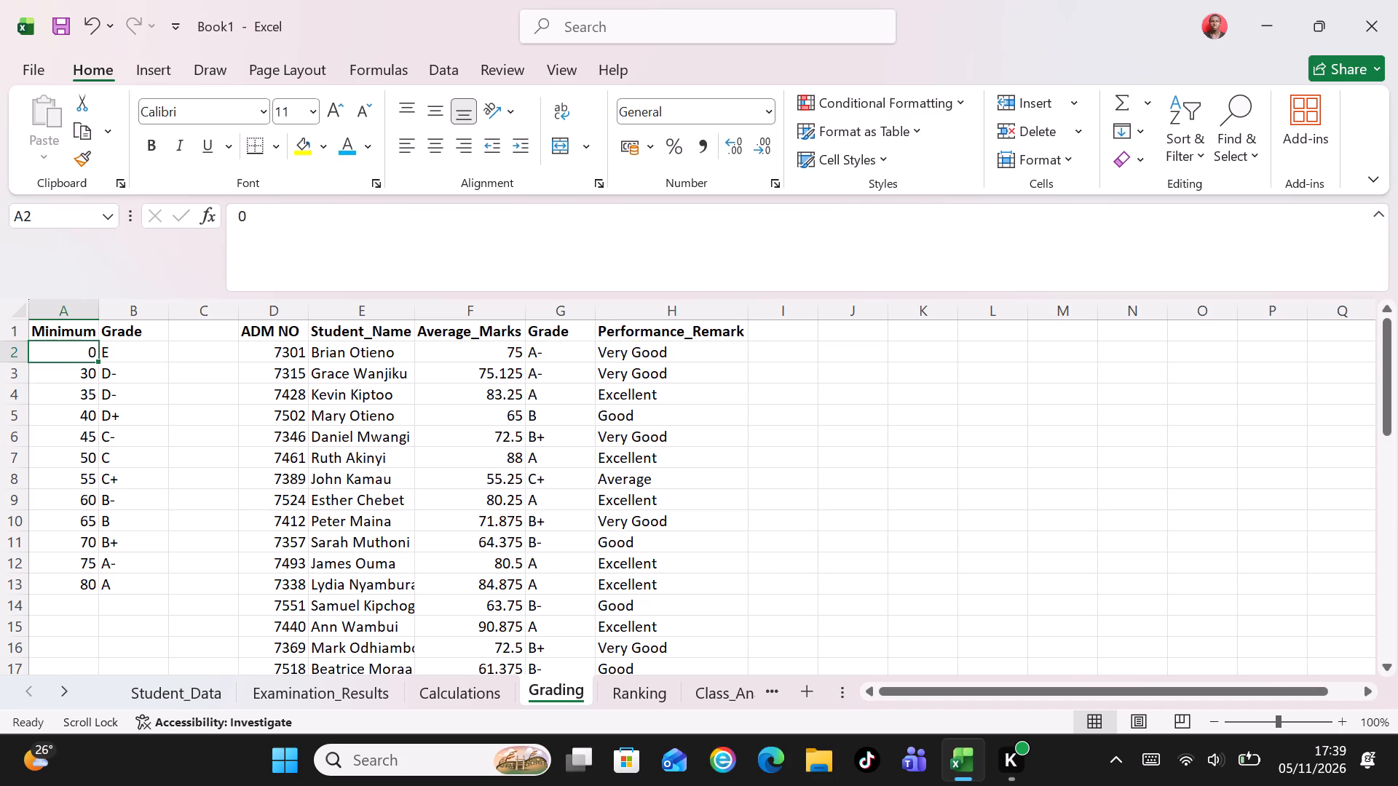
key(ctrl+b)
key(Return)
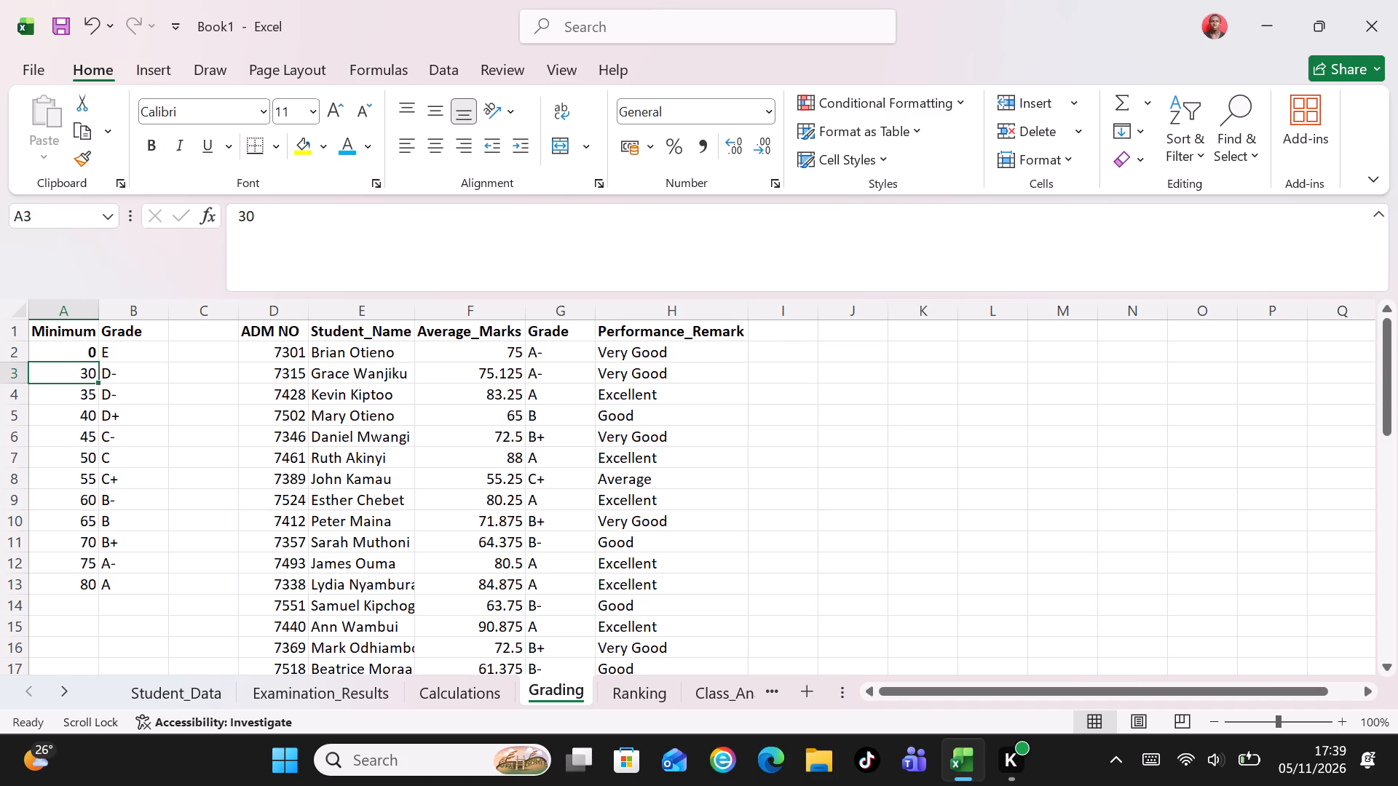
key(ctrl+b)
key(Return)
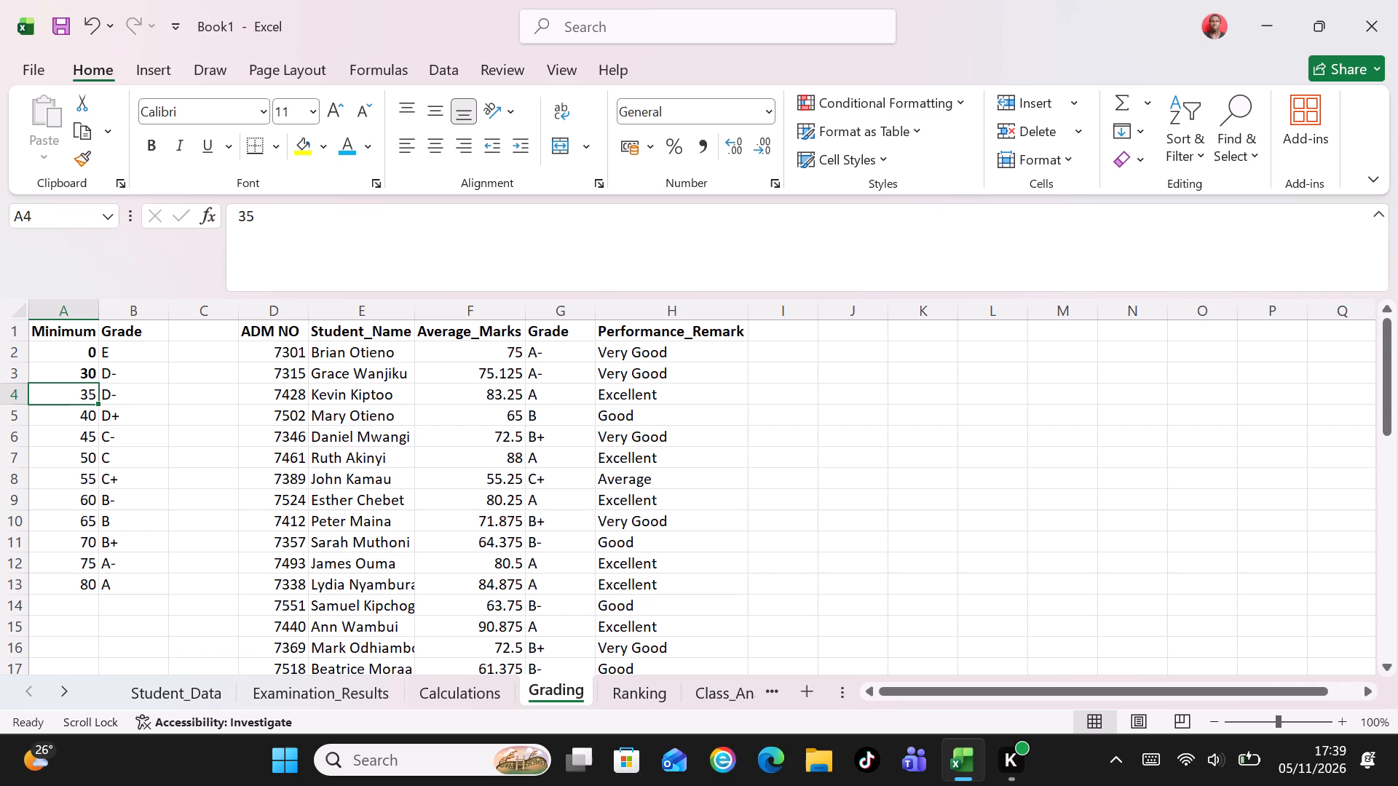
key(ctrl+b)
key(Return)
key(ctrl+b)
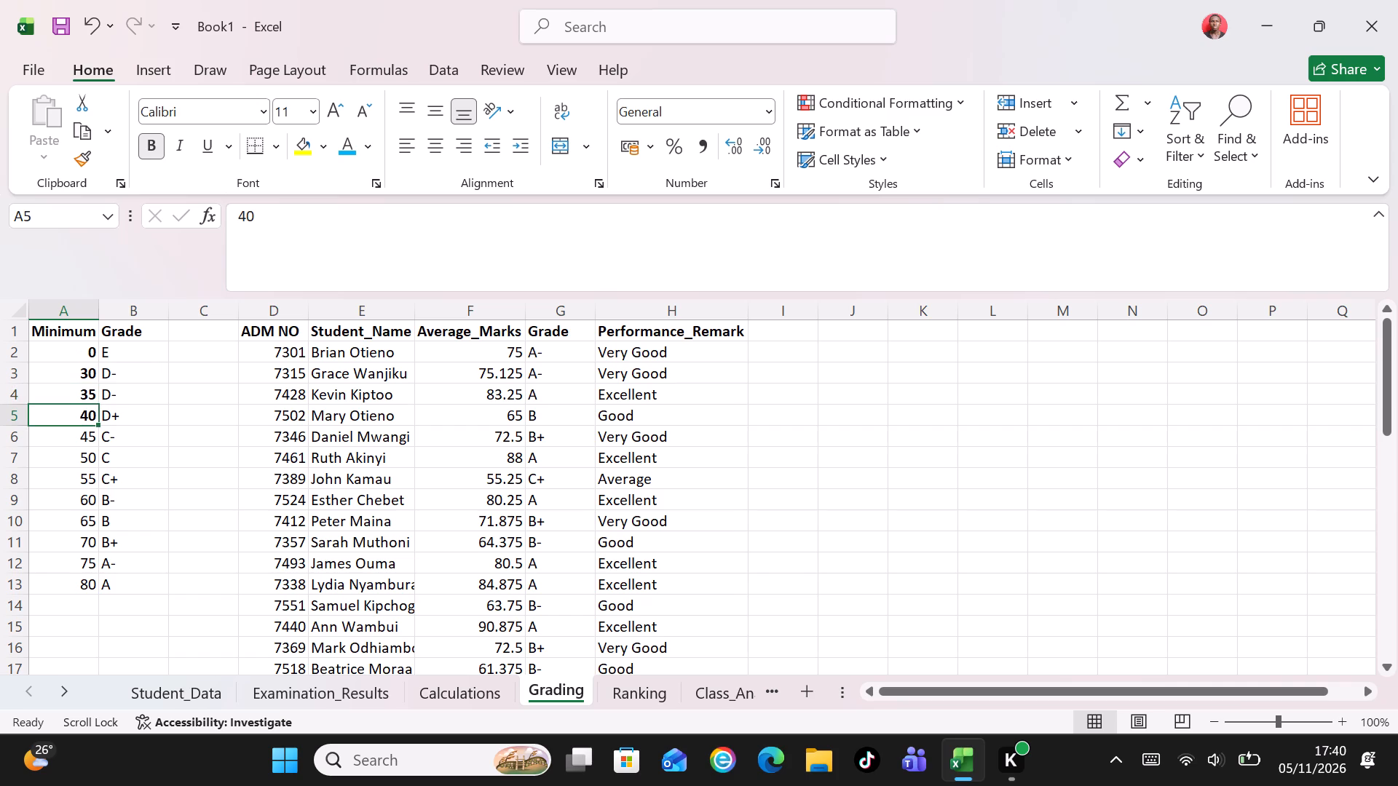
key(Return)
key(ctrl+b)
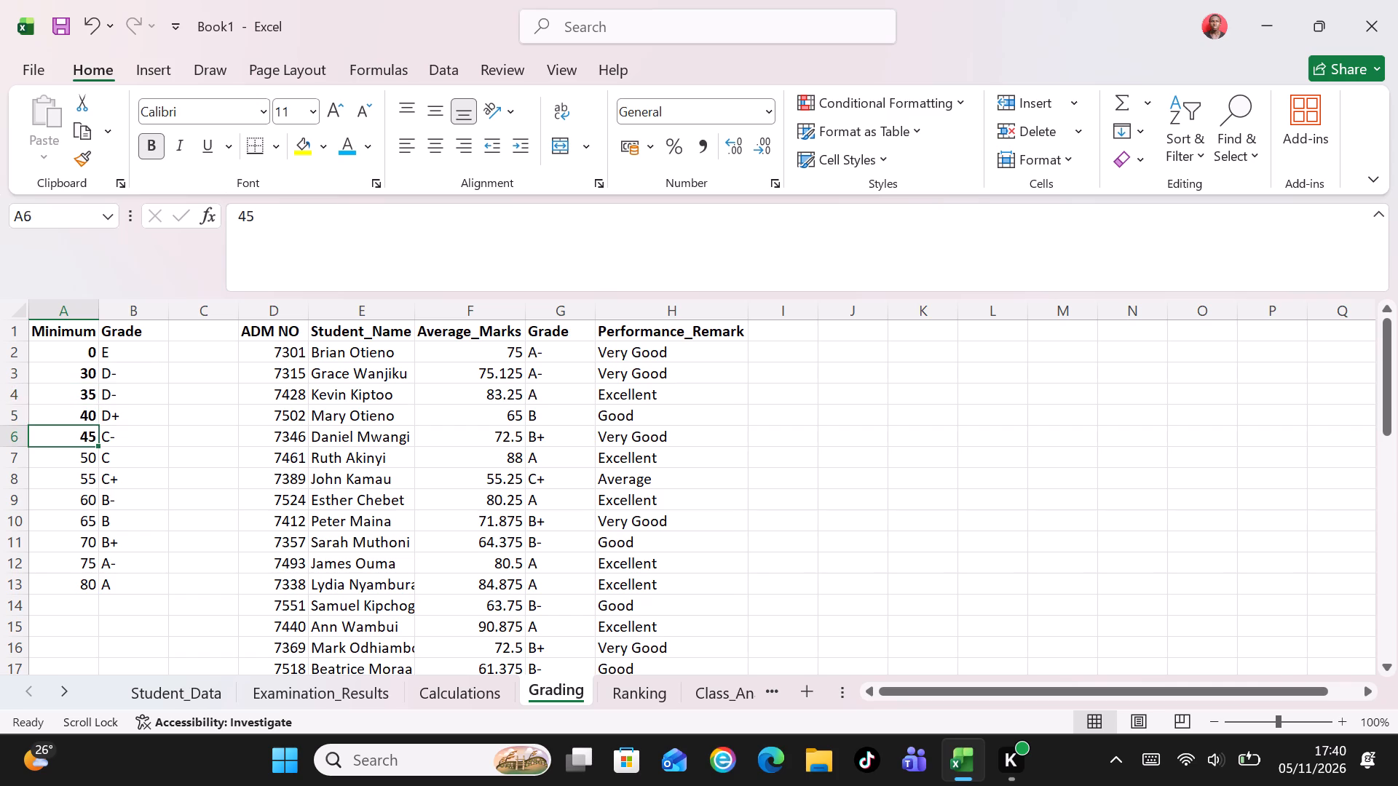
key(Return)
key(ctrl+b)
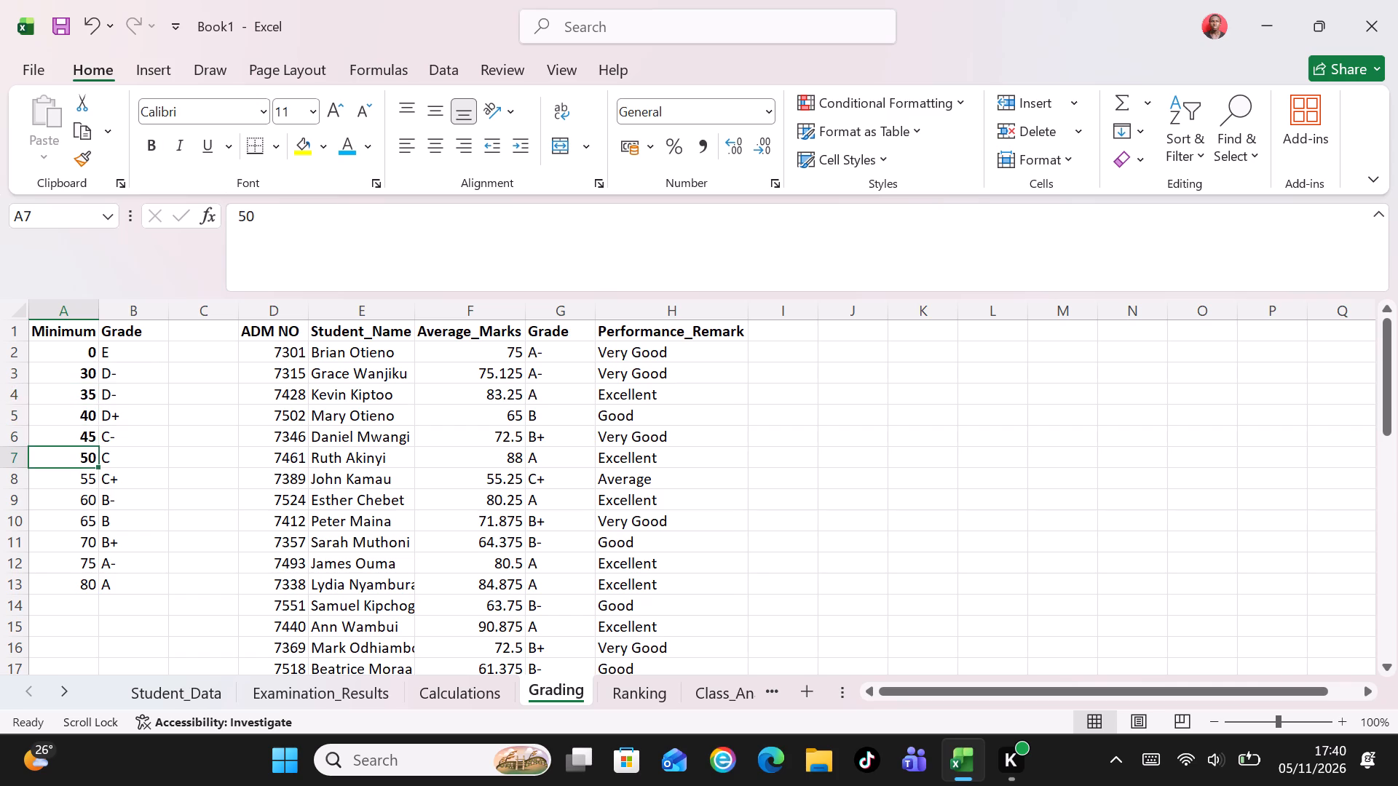
key(Return)
key(ctrl+b)
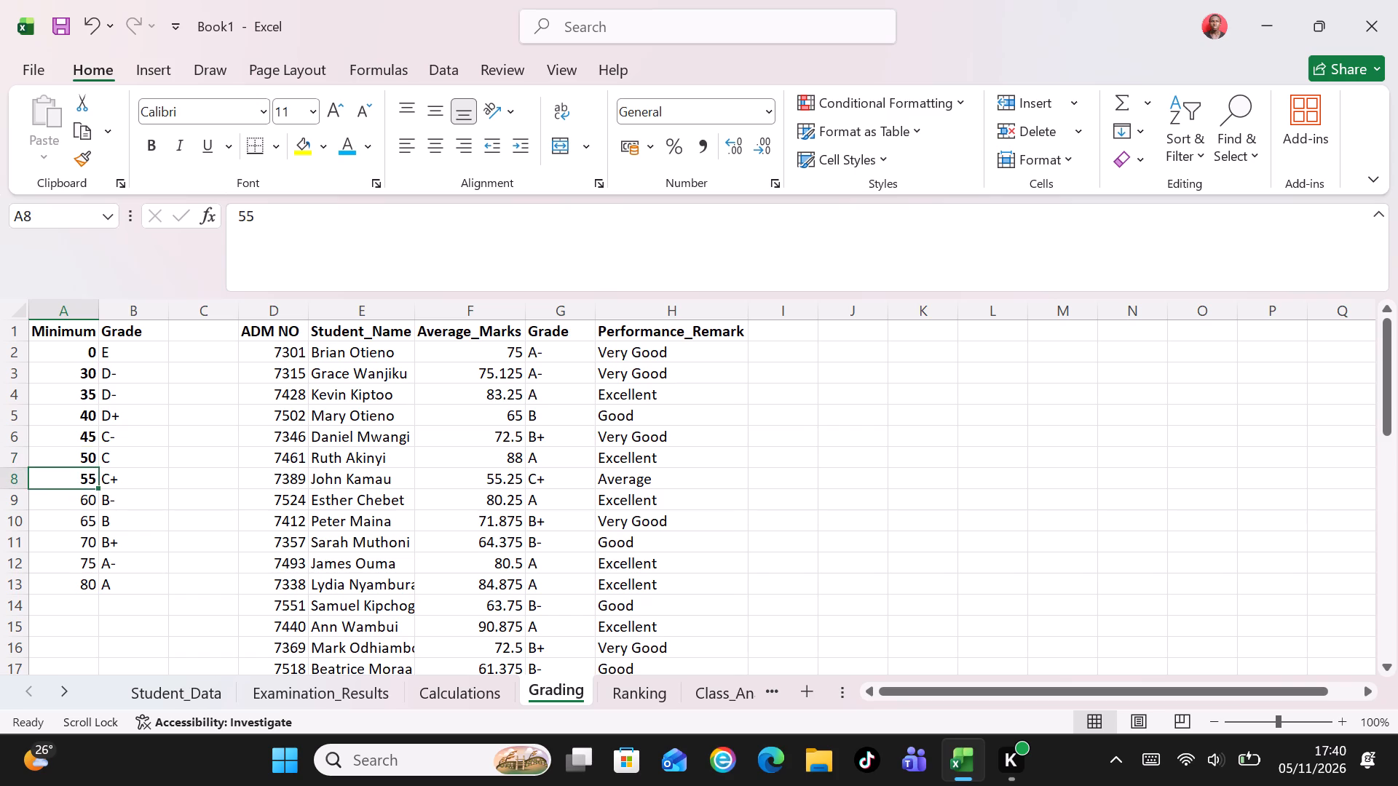
key(Return)
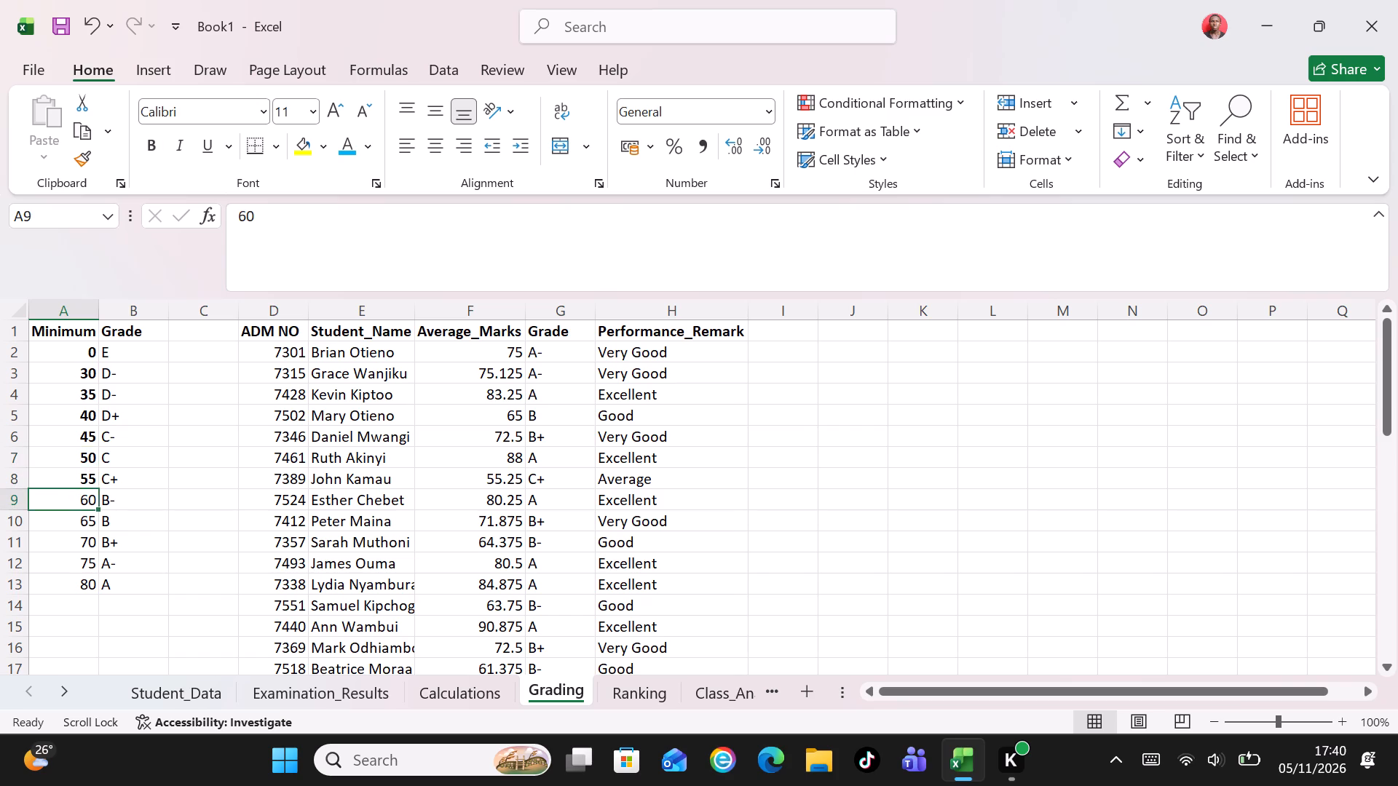
key(ctrl+b)
key(Return)
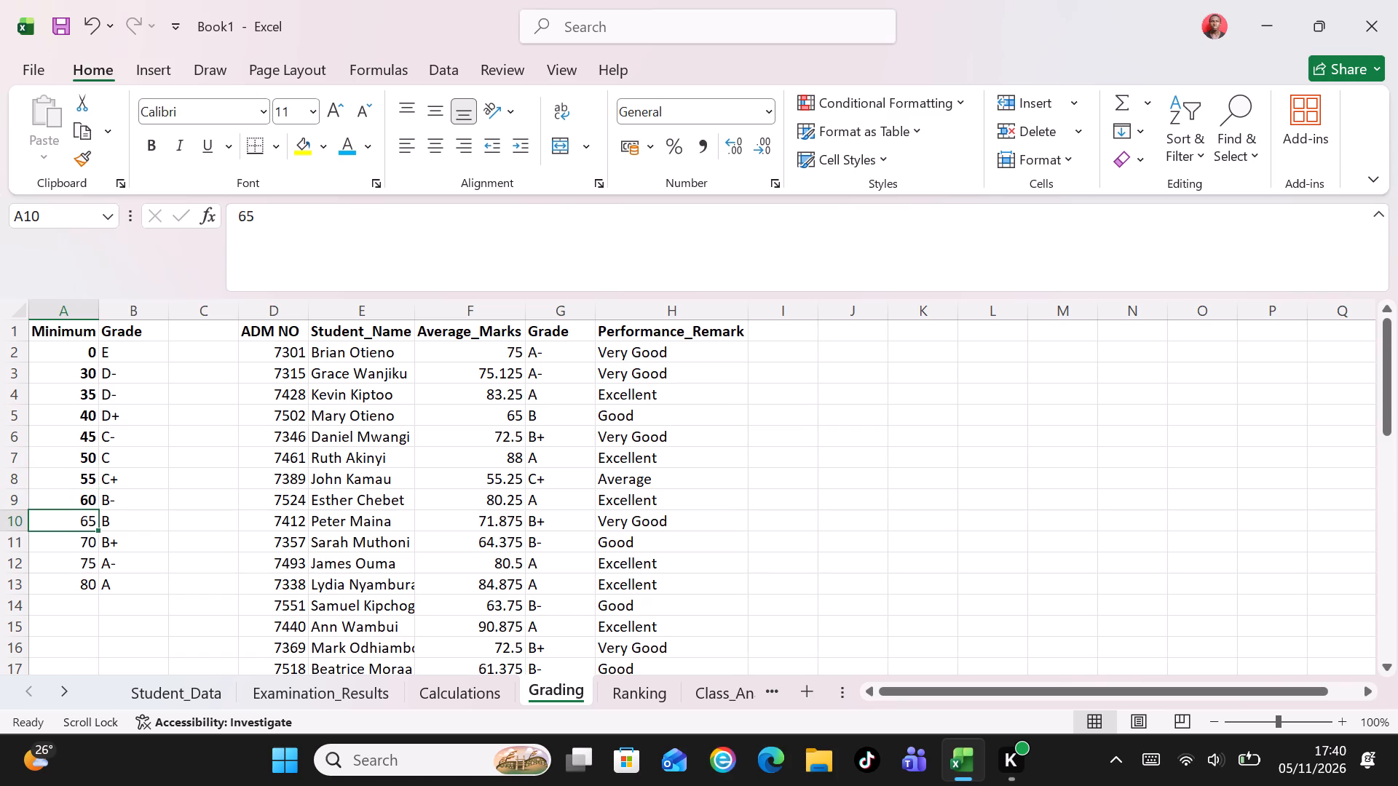
key(ctrl+b)
key(Return)
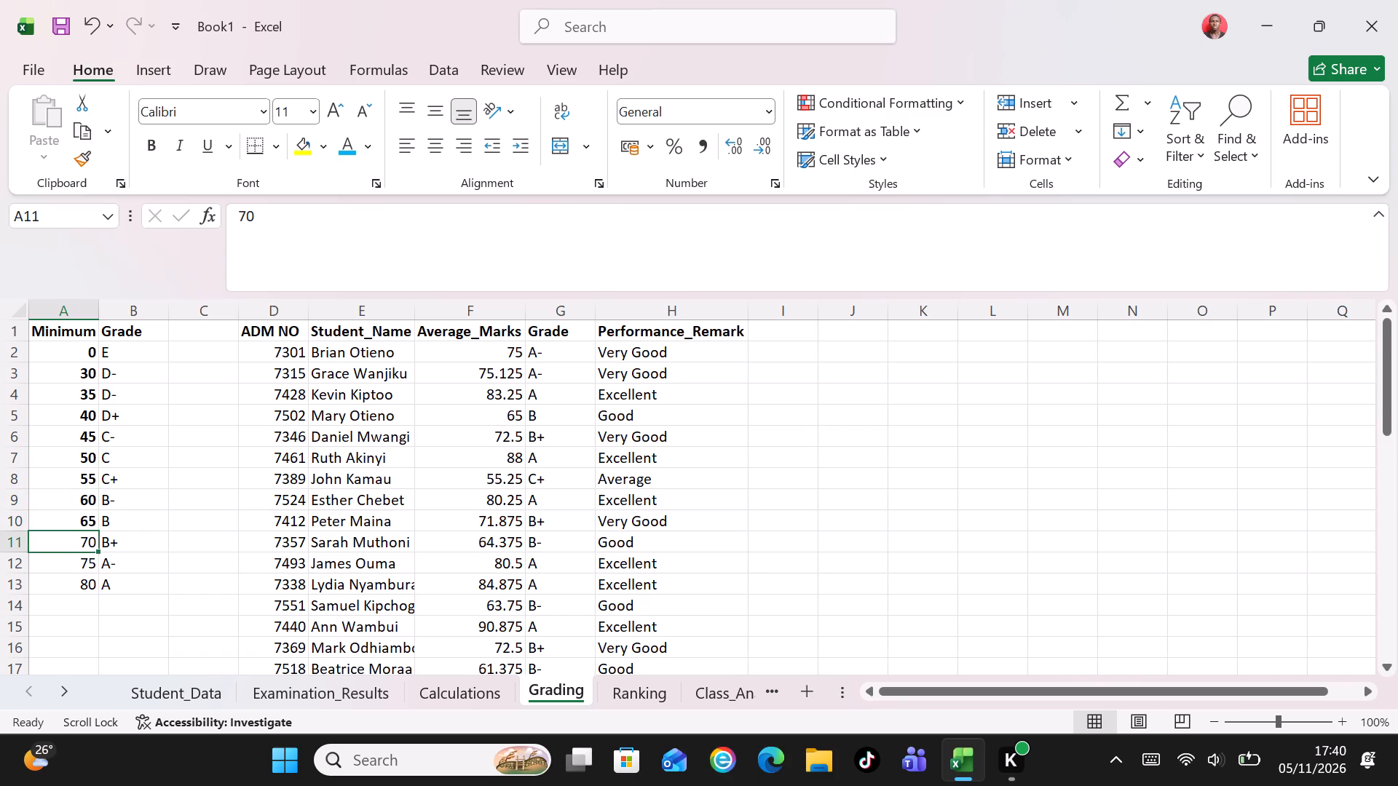
key(ctrl+b)
key(Return)
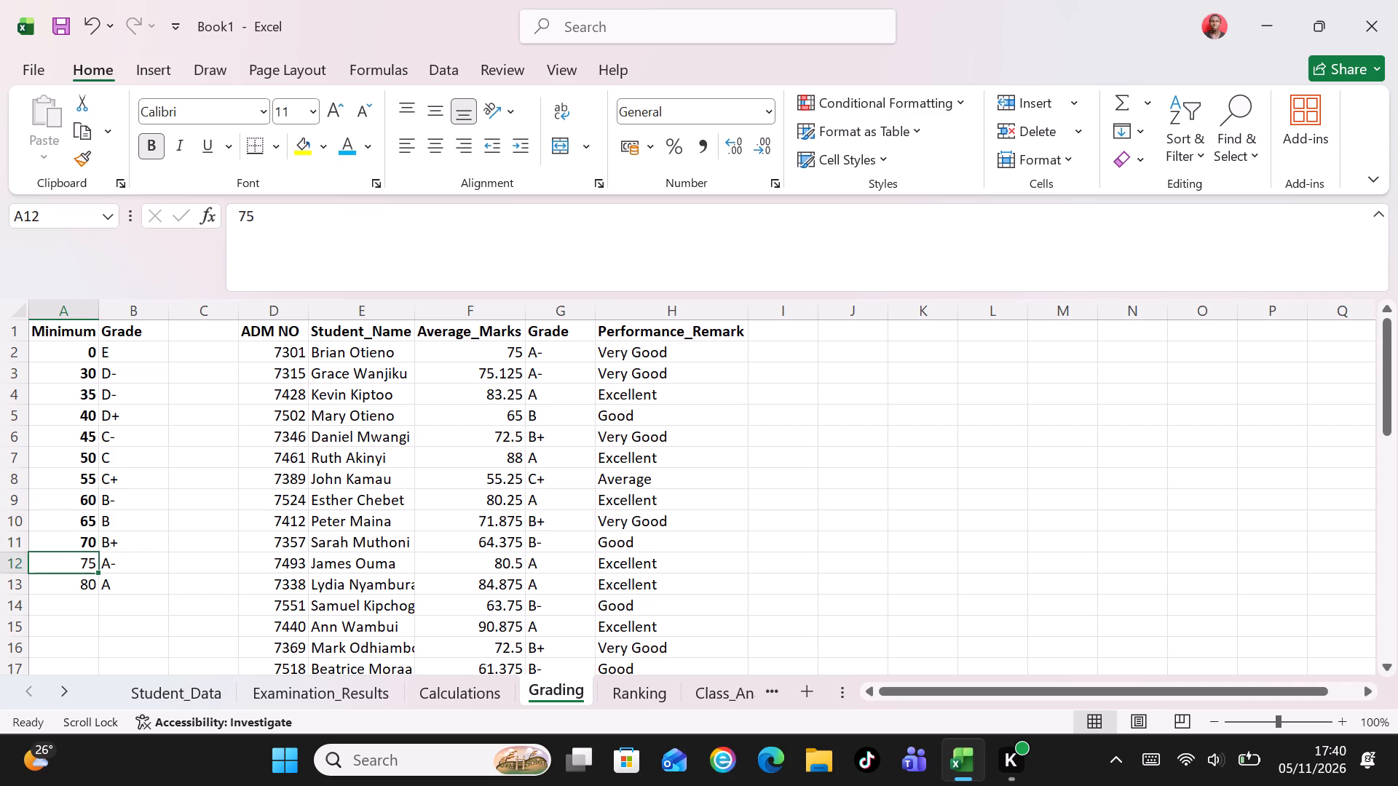
key(ctrl+b)
key(Return)
key(ctrl+b)
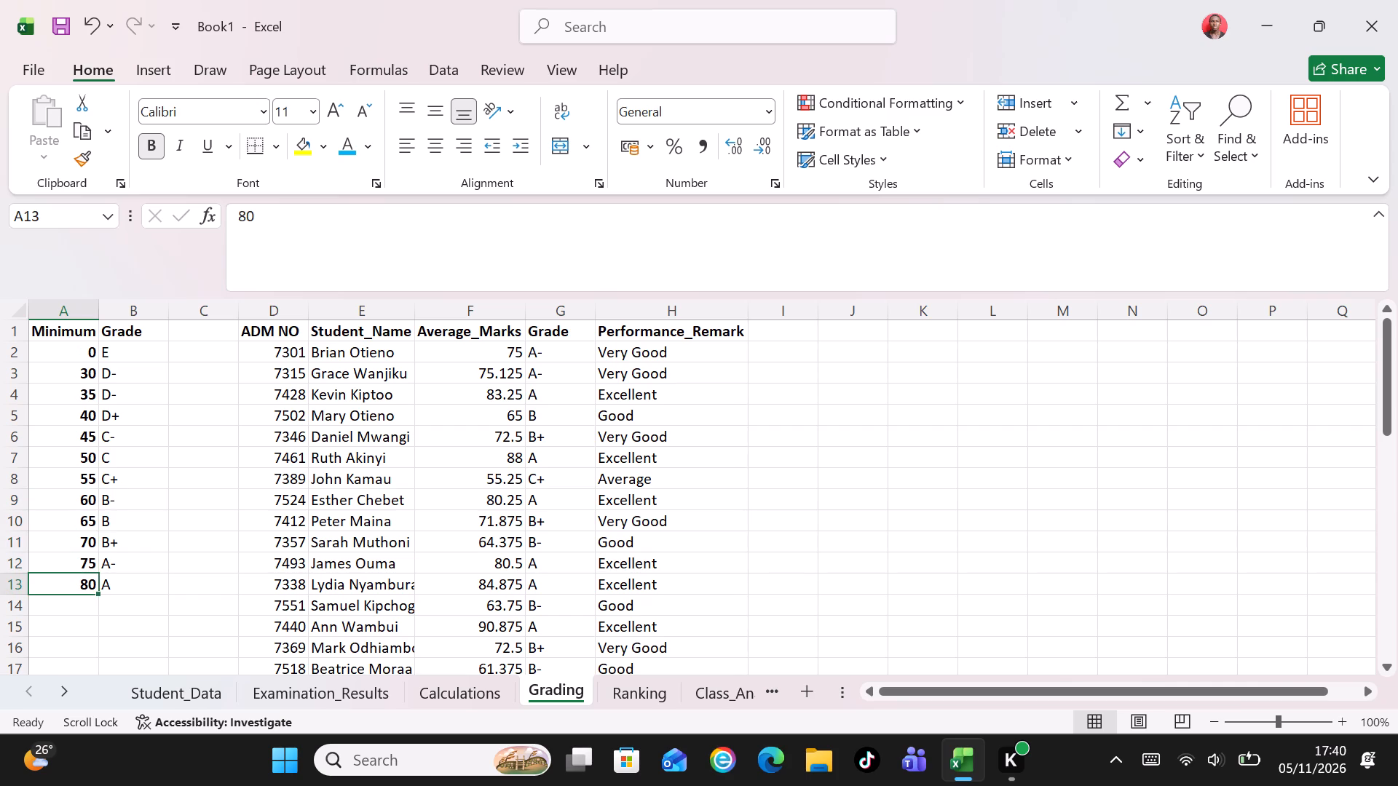
Make the grading scale's grade letters in B2:B13, from E through A, bold.
click(111, 349)
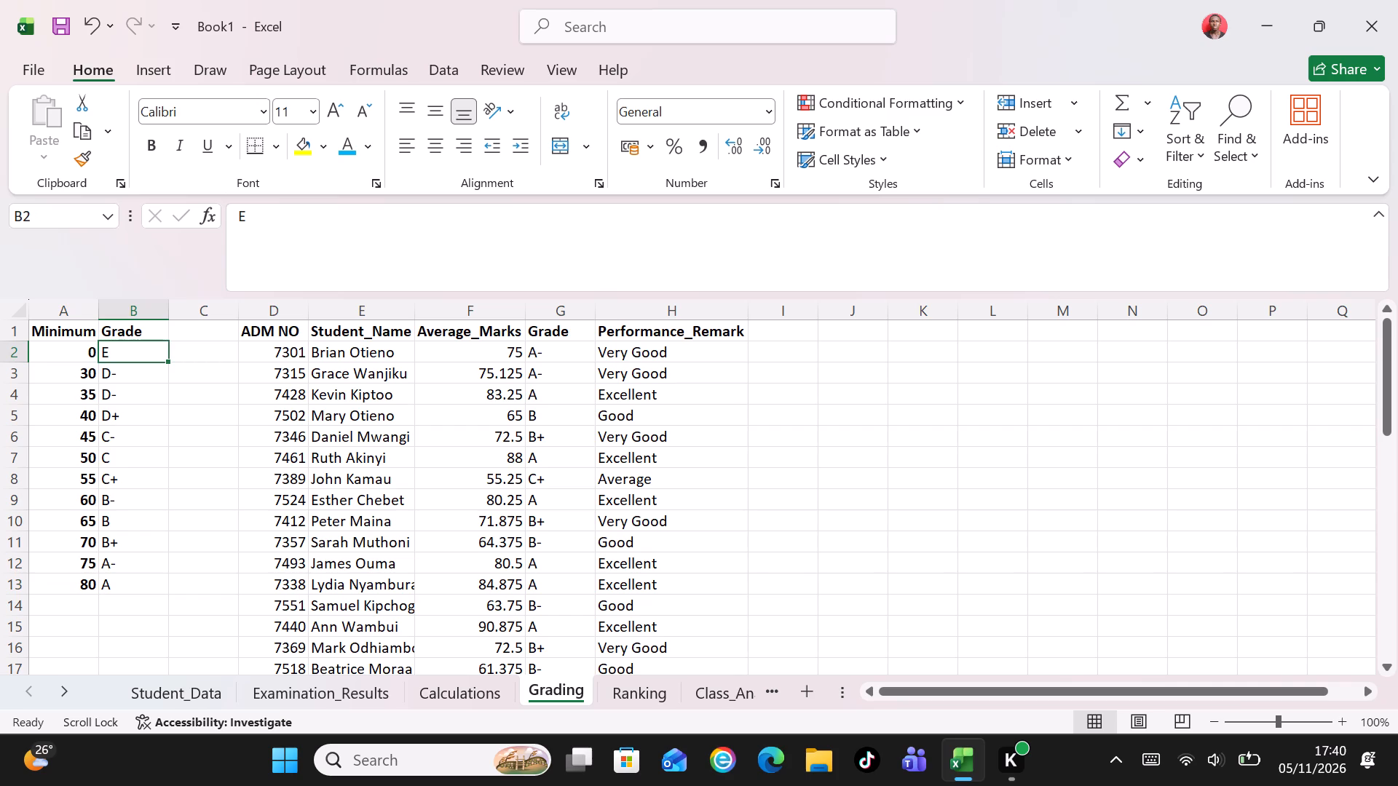
key(ctrl+b)
key(Return)
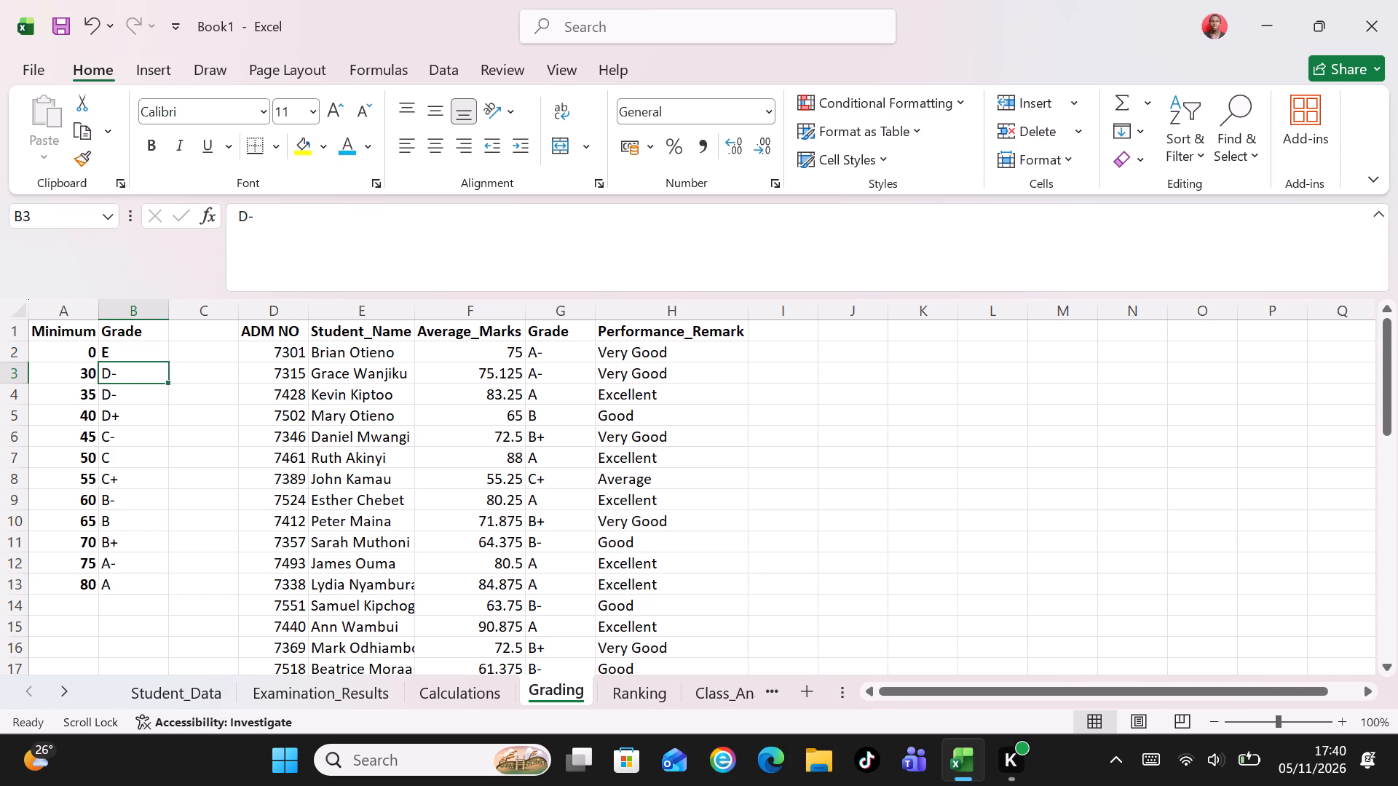
key(ctrl+b)
key(Return)
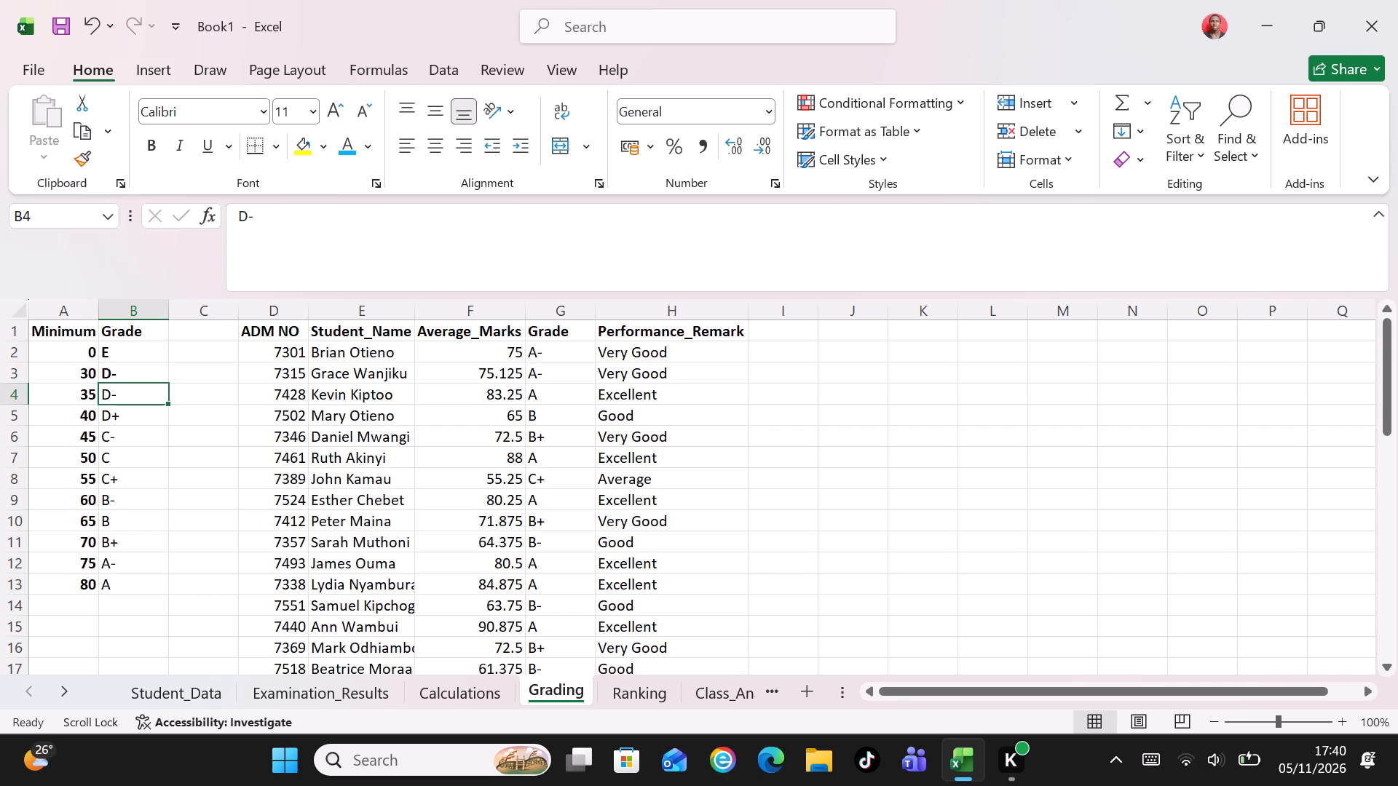
key(ctrl+b)
key(Return)
key(ctrl+b)
key(Return)
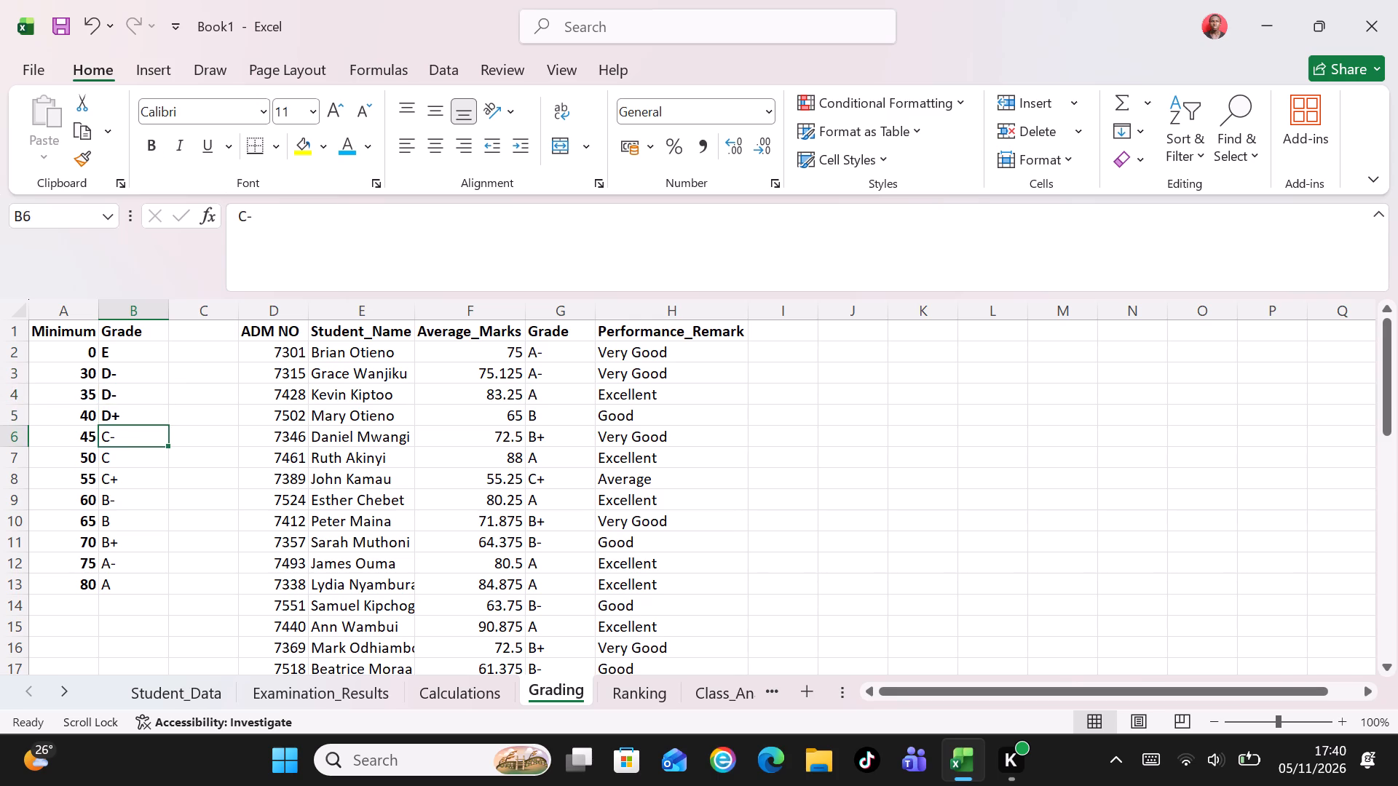
key(ctrl+b)
key(Return)
key(ctrl+b)
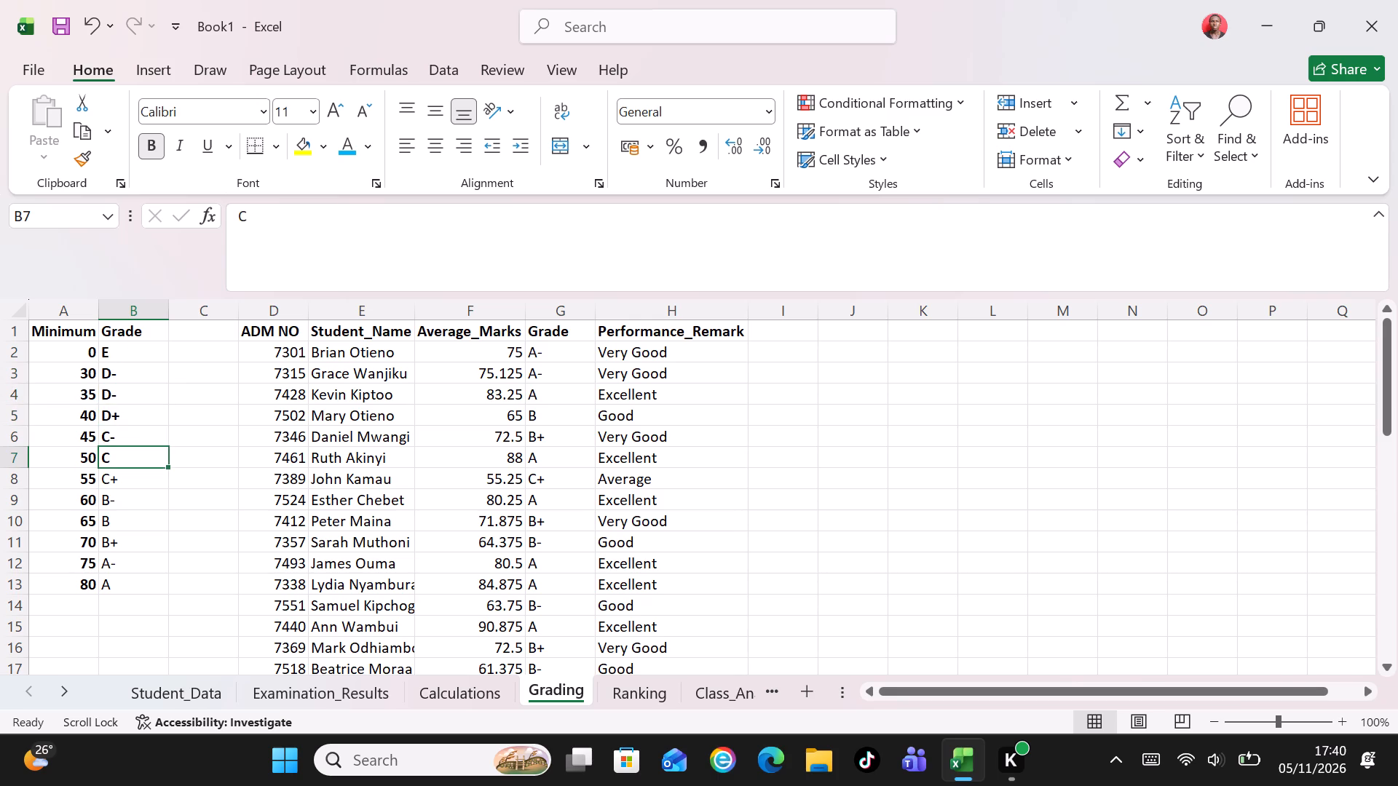
key(Return)
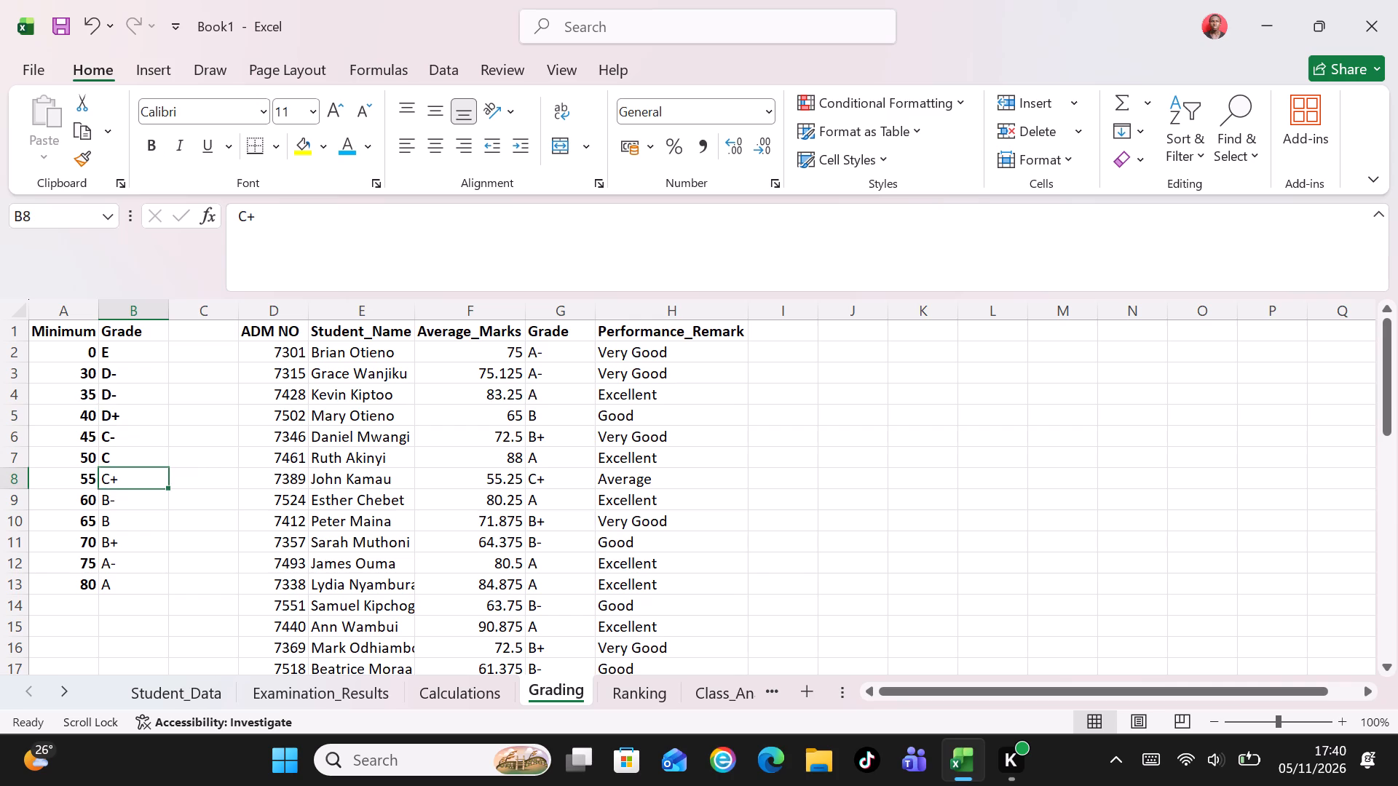
key(ctrl+b)
key(Return)
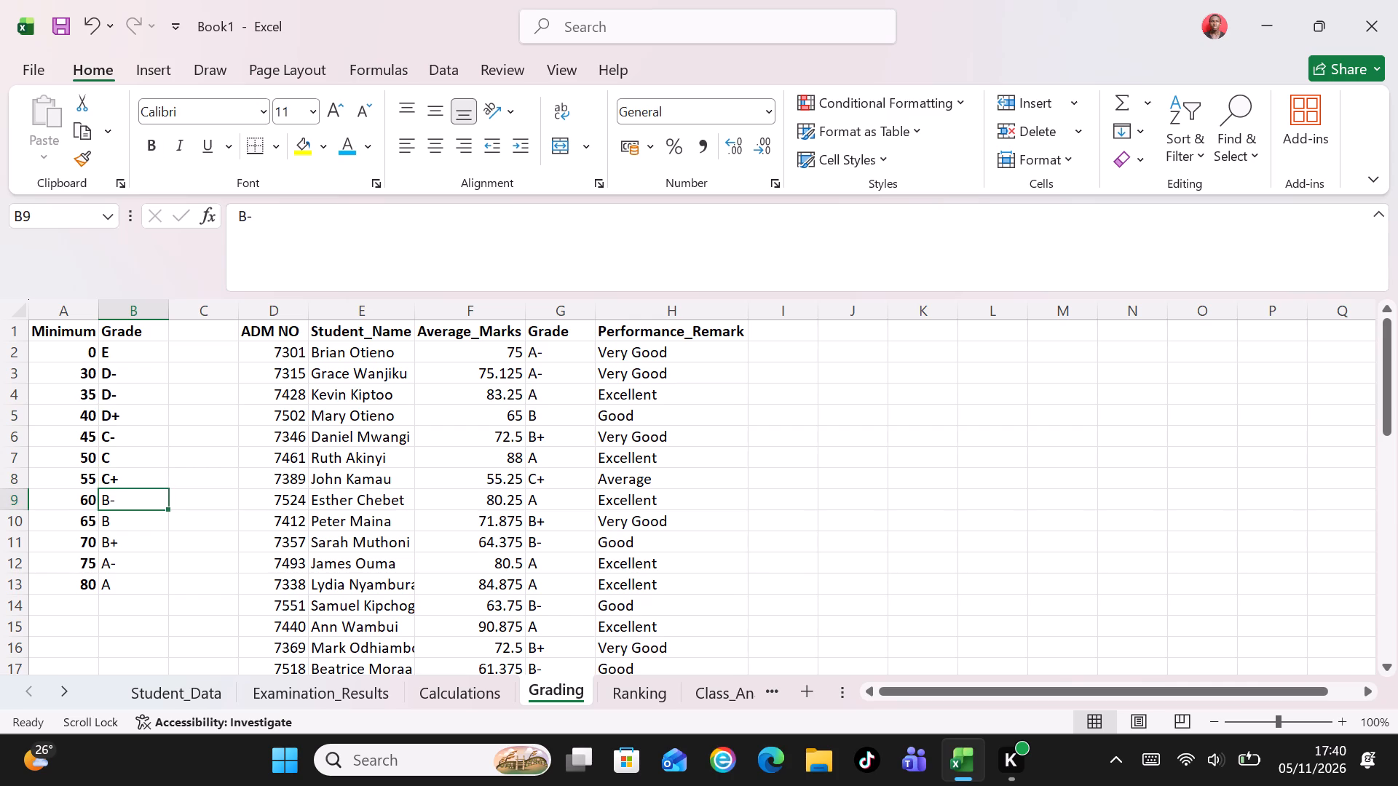
key(ctrl+b)
key(Return)
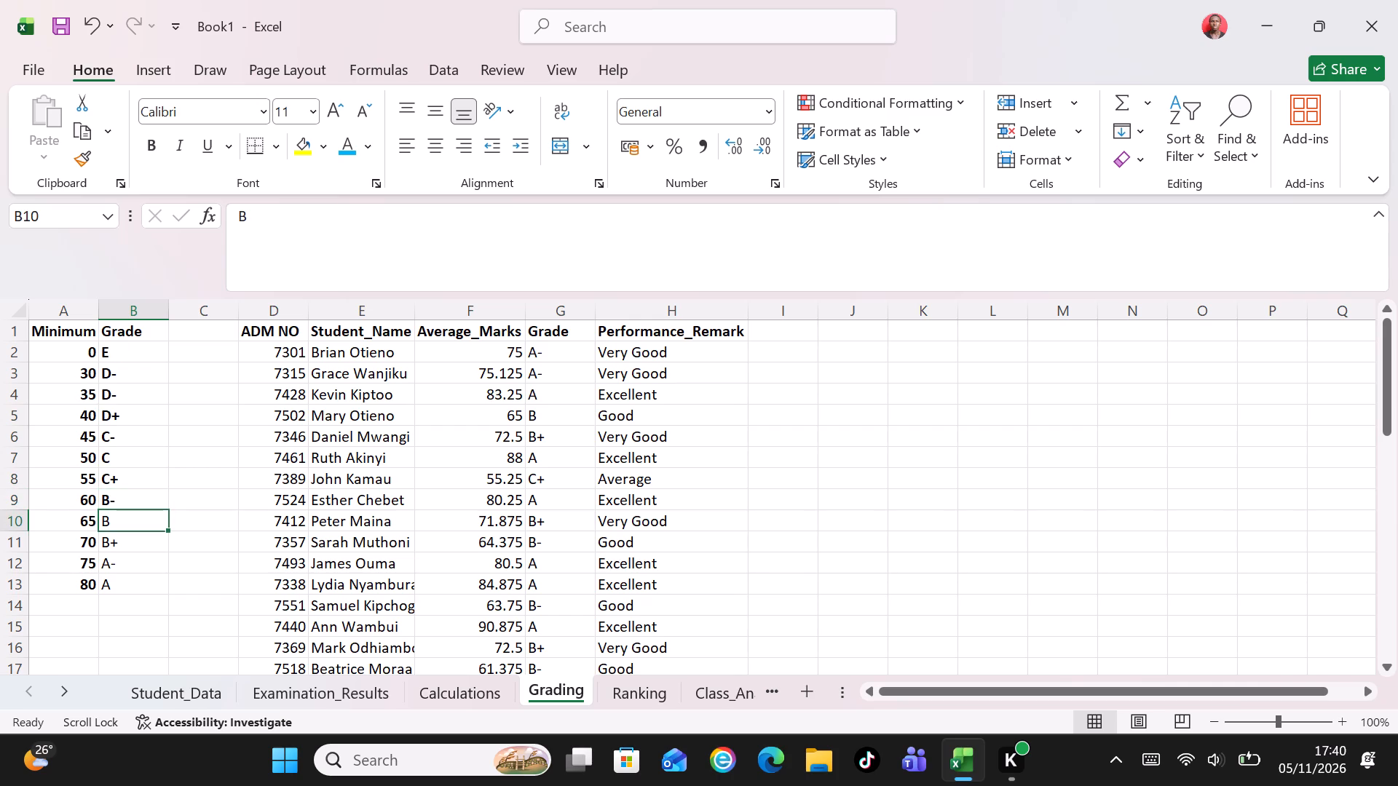
key(ctrl+b)
key(Return)
key(ctrl+b)
key(Return)
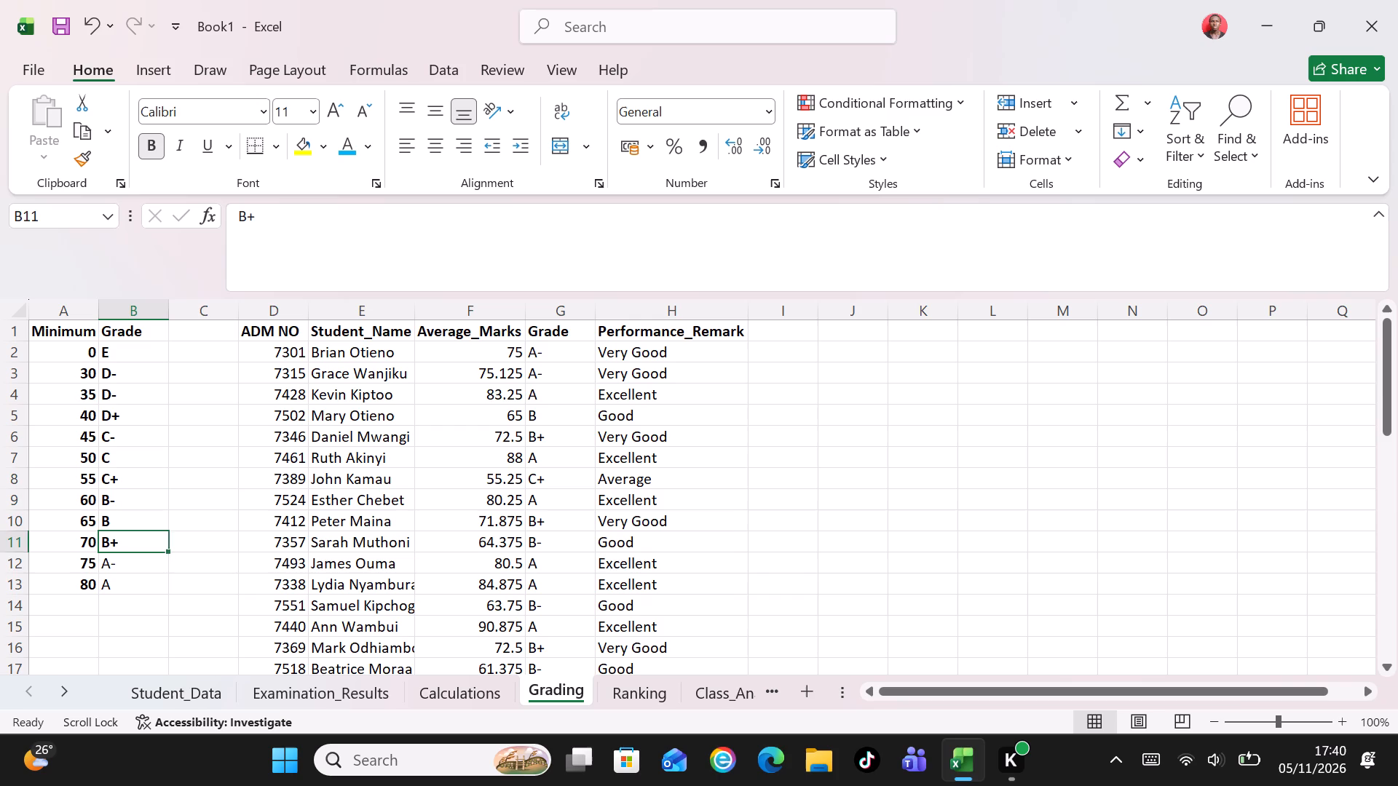
key(ctrl+b)
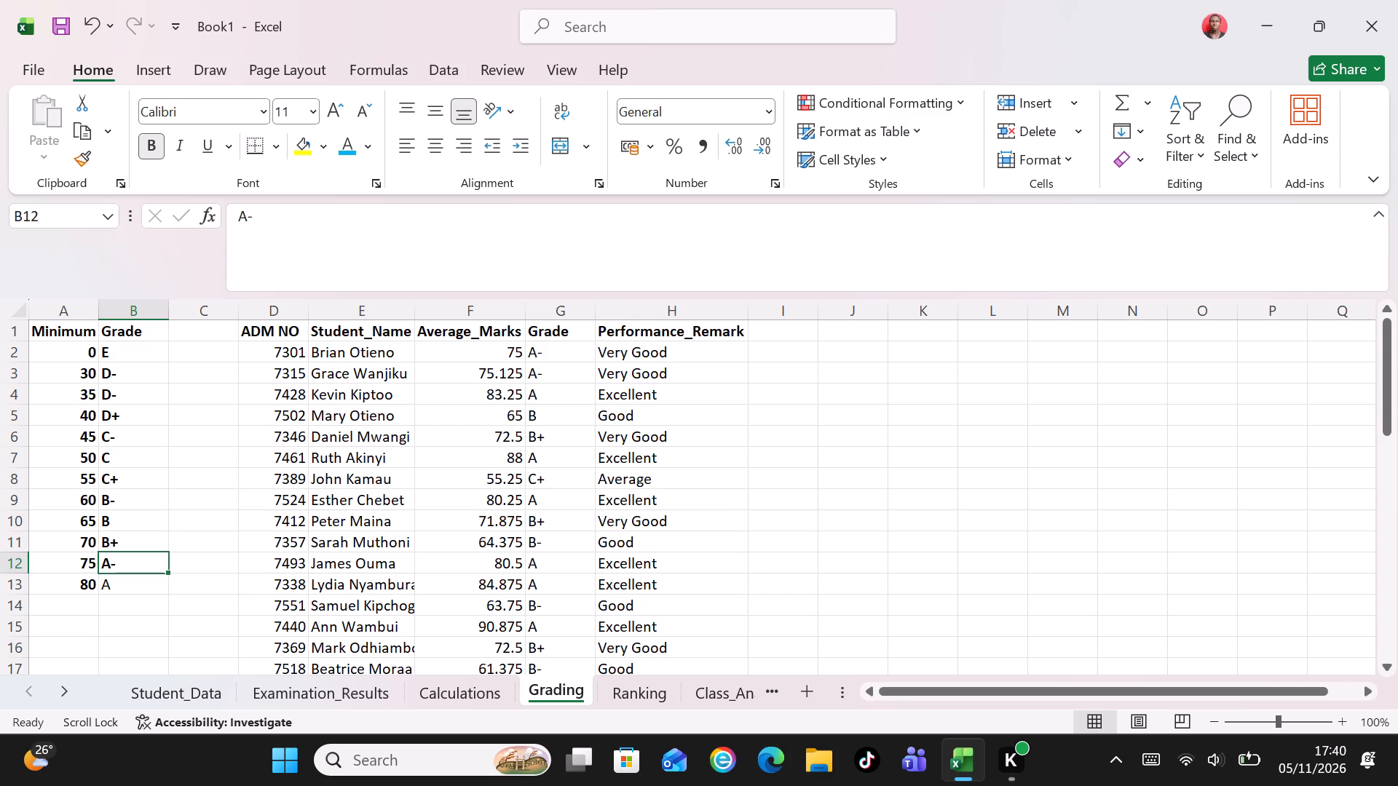
key(Return)
key(ctrl+b)
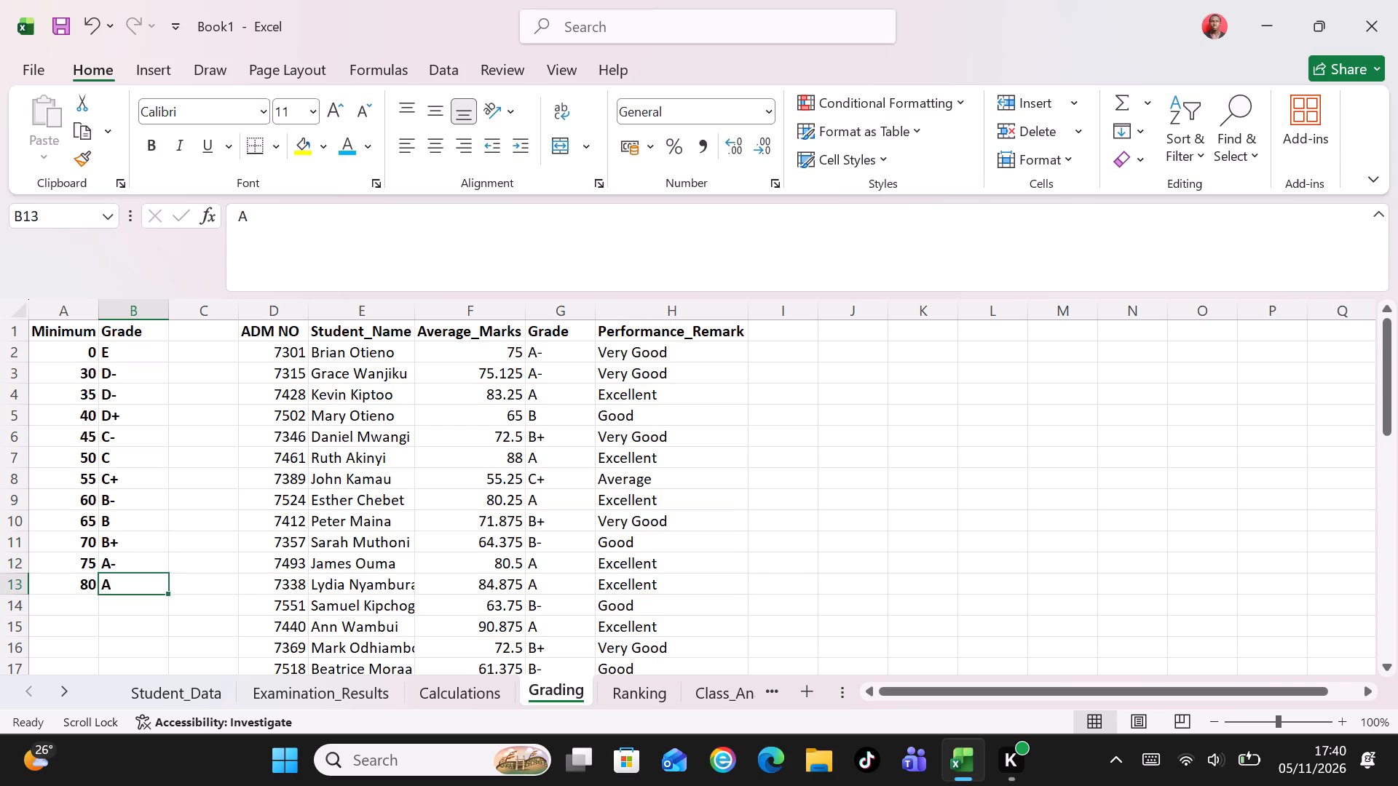